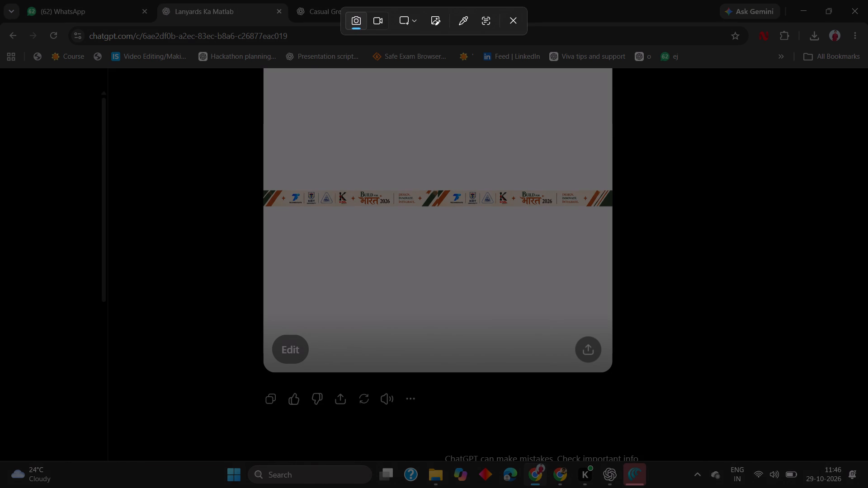
left_click_drag(264, 191, 528, 221)
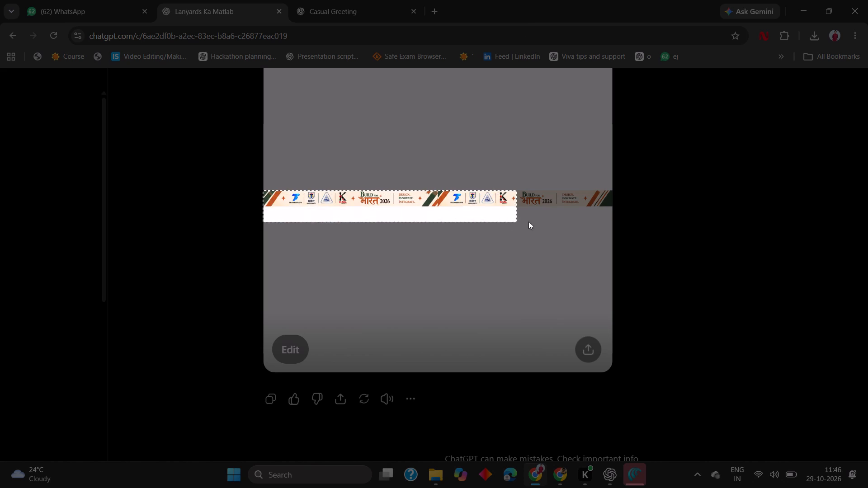
left_click_drag(528, 221, 613, 206)
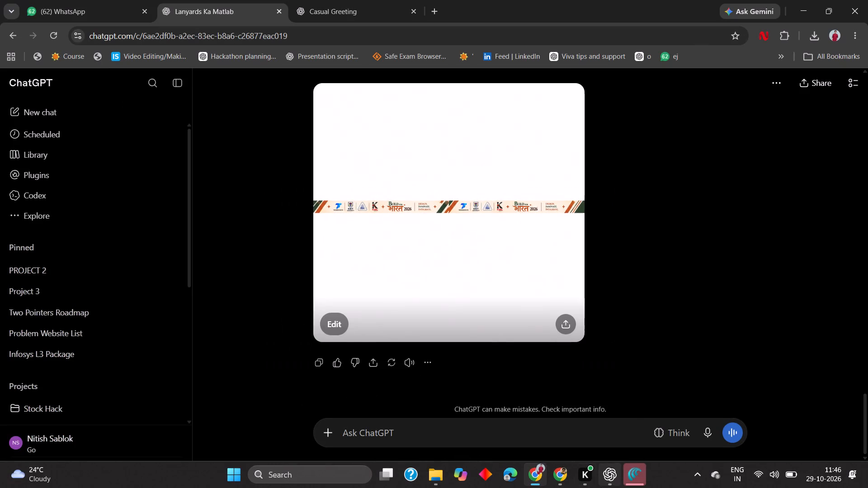
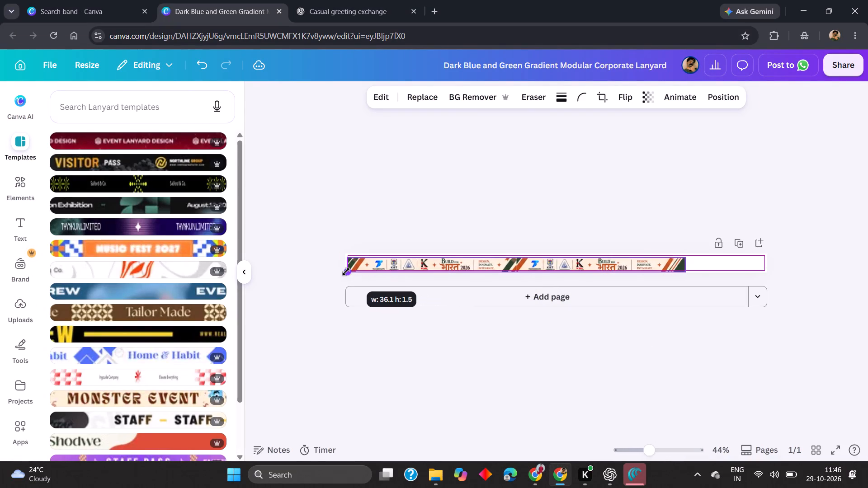
Enlarge the pasted strip image on the Canva lanyard page to about 45 wide by 1.9 high, spanning the page width.
left_click_drag(346, 272, 343, 271)
left_click_drag(686, 259, 768, 259)
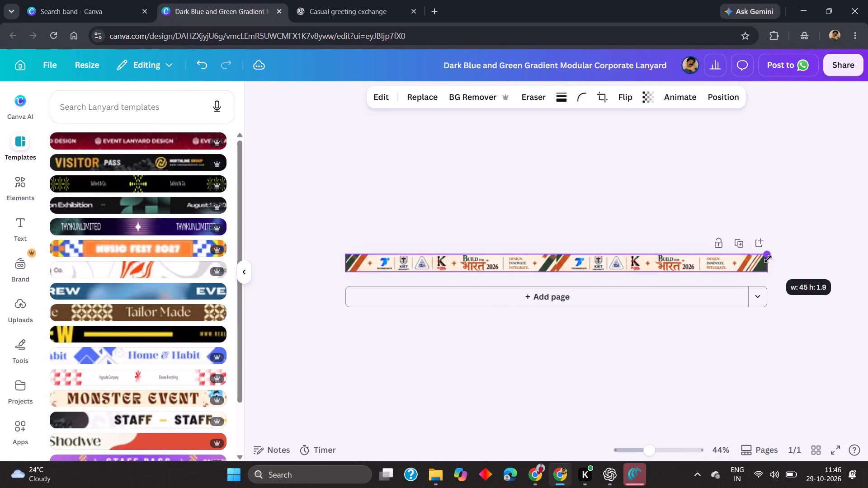
left_click_drag(768, 259, 771, 259)
left_click(802, 269)
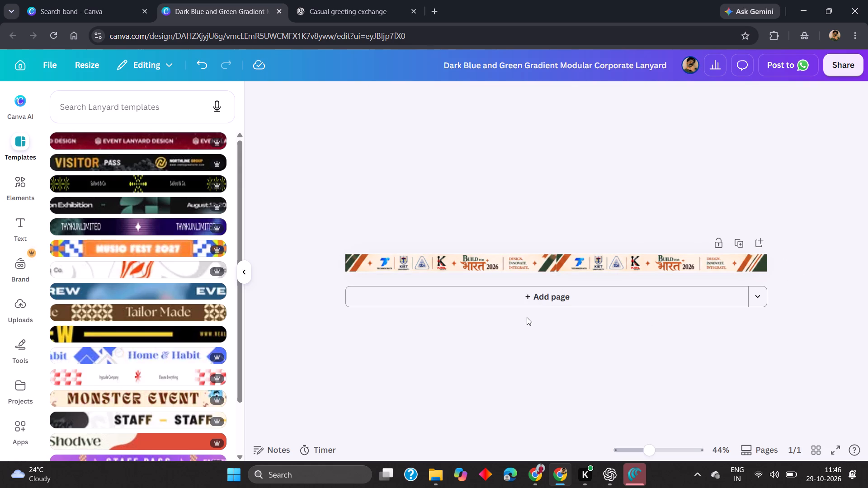
Fine-tune both ends of the strip image so it slightly overlaps the page's starting edge and meets its far edge.
scroll(486, 292, "right", 7)
left_click(373, 258)
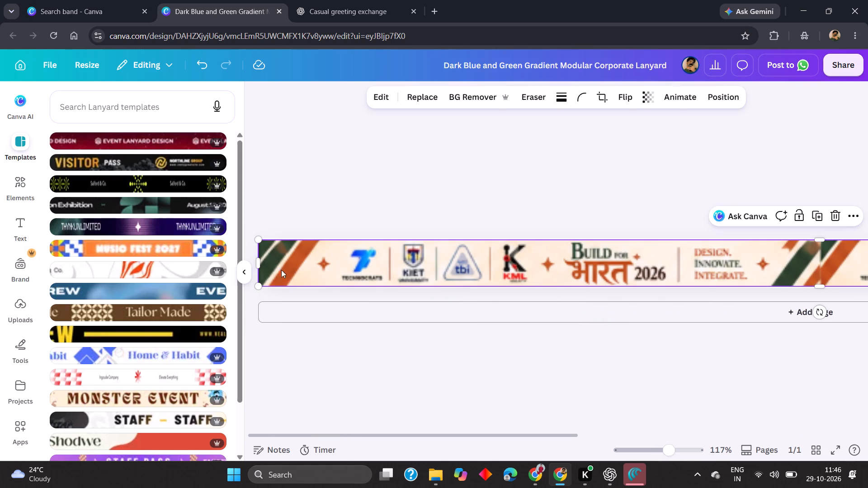
left_click_drag(260, 282, 255, 285)
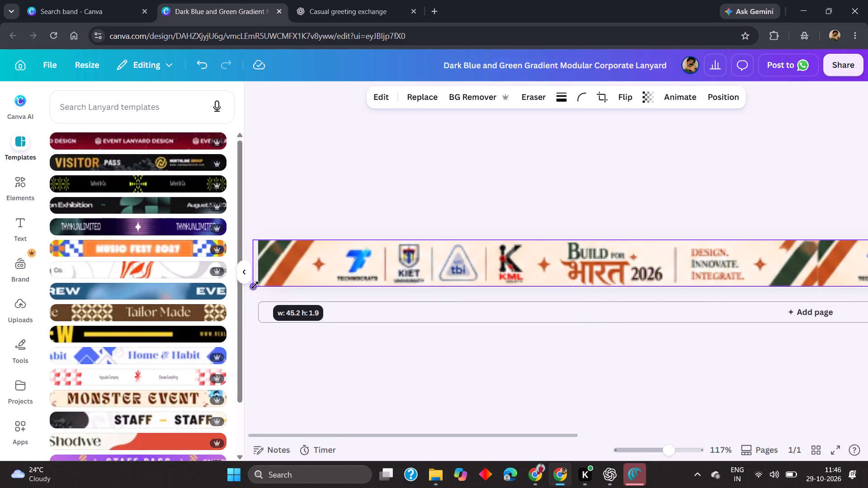
left_click_drag(255, 285, 254, 290)
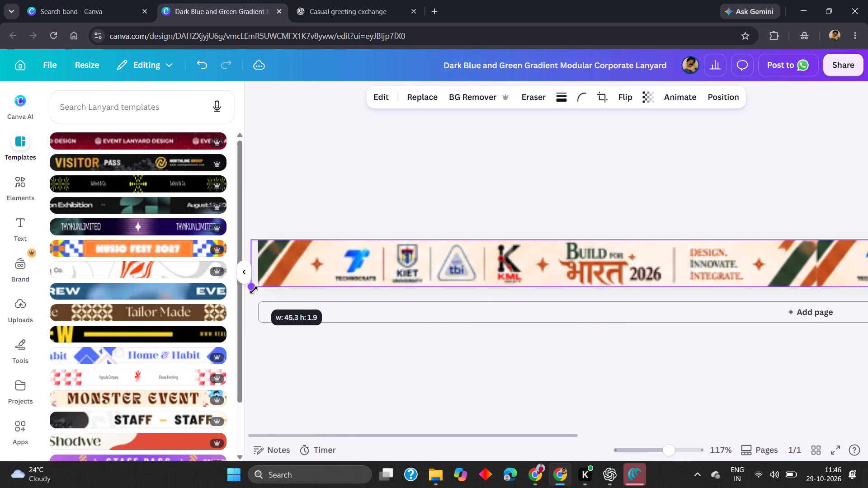
left_click_drag(254, 290, 253, 291)
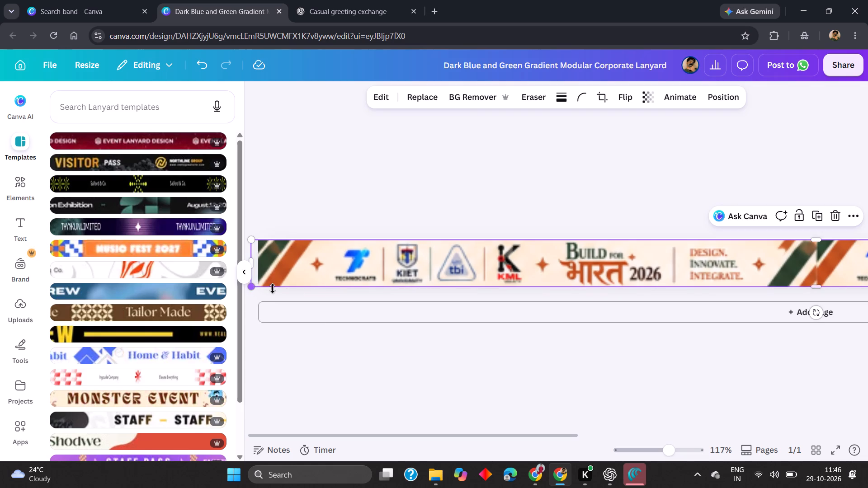
scroll(540, 319, "left", 10)
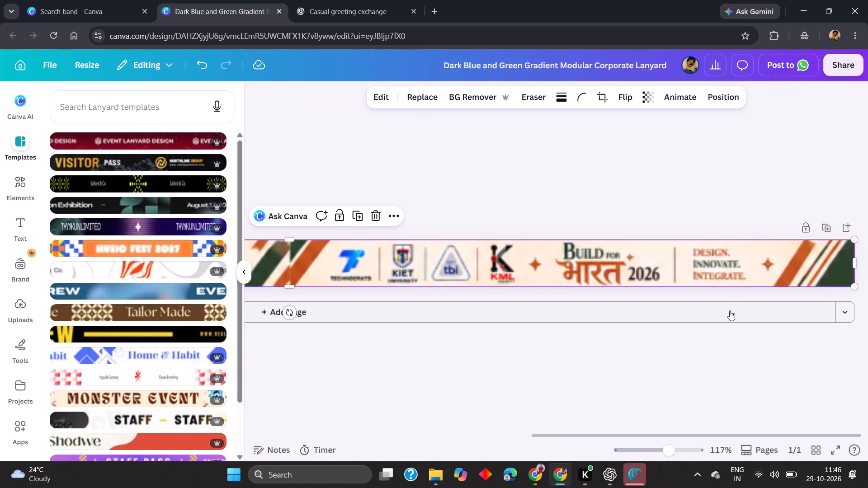
left_click_drag(854, 238, 858, 234)
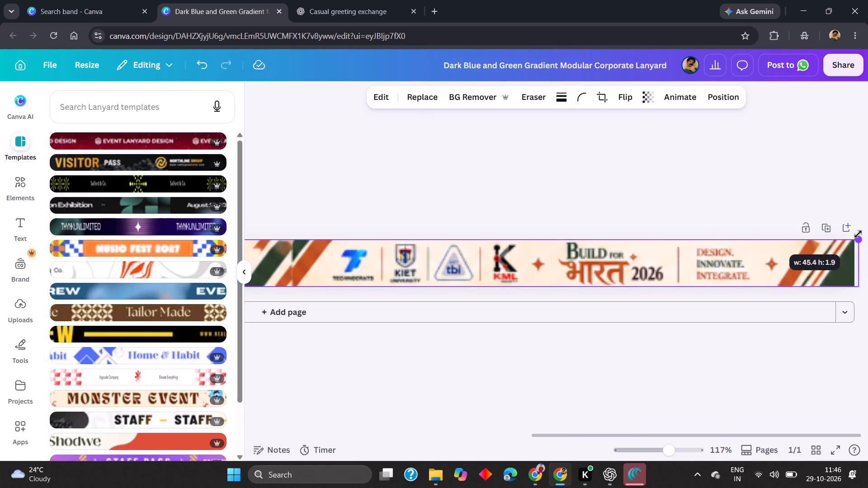
left_click_drag(858, 234, 863, 227)
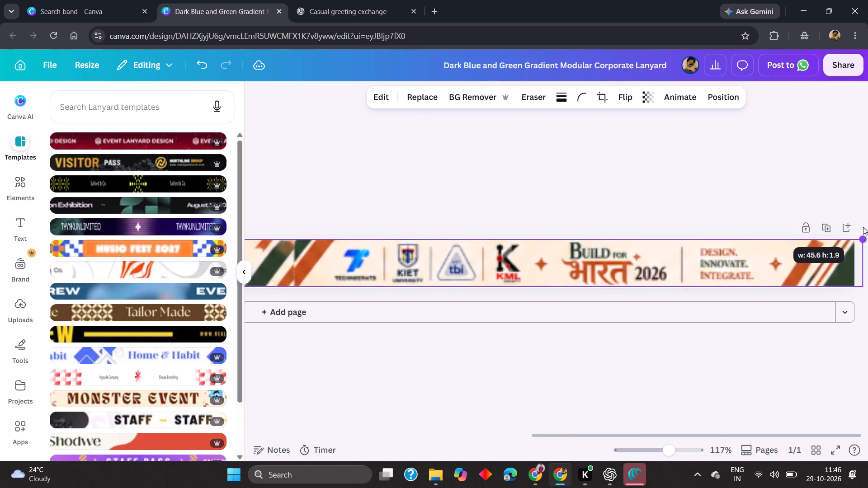
left_click_drag(863, 227, 841, 230)
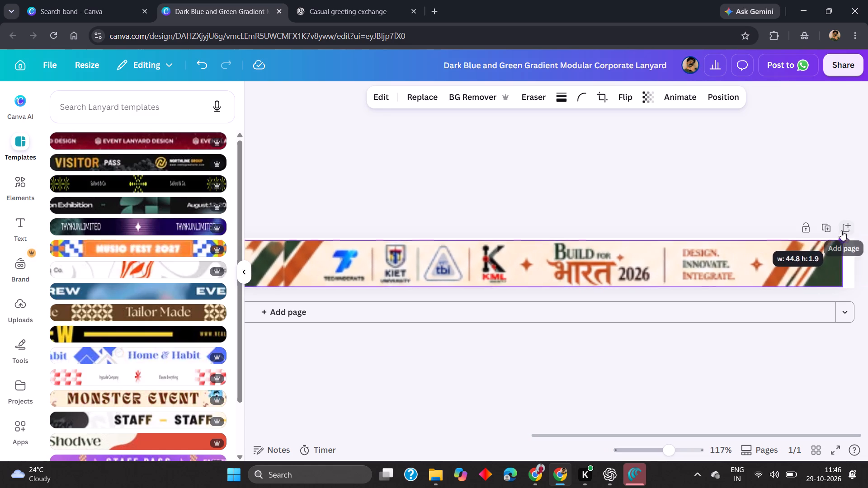
left_click_drag(841, 230, 853, 225)
left_click(733, 225)
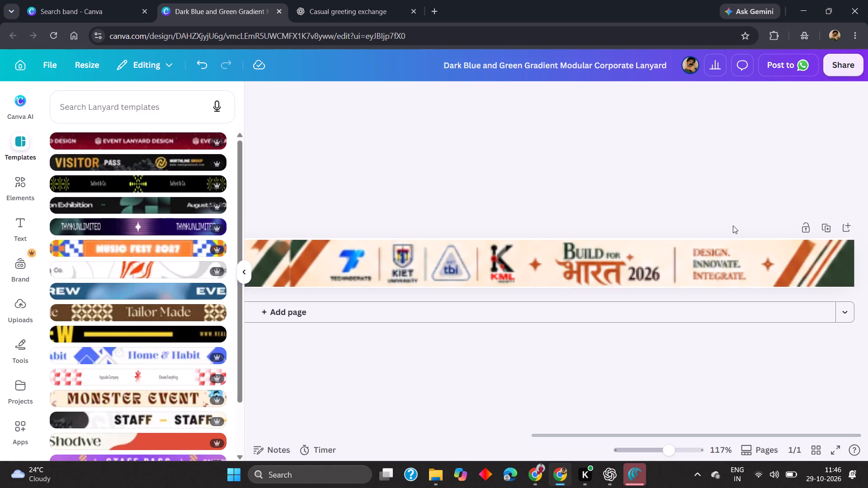
Stretch the strip image's lower and upper edges to cover the page height, about 45.3 wide by 2 high.
scroll(388, 352, "right", 5)
scroll(380, 357, "left", 1)
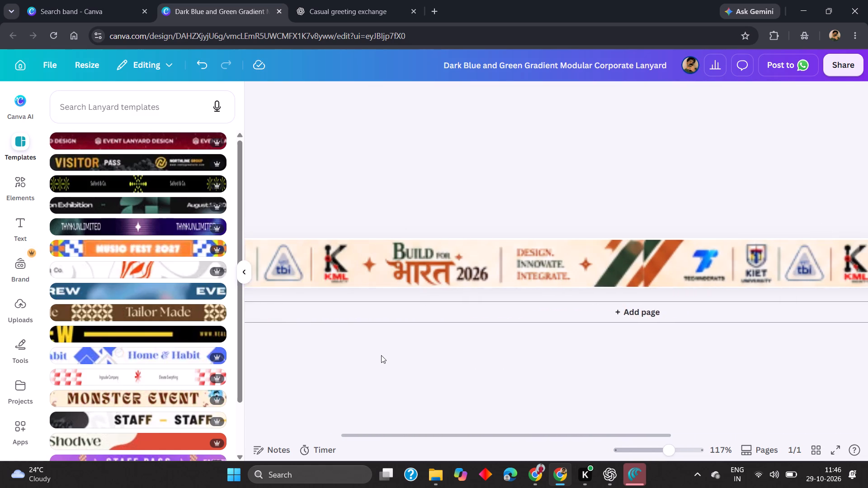
scroll(381, 355, "left", 1)
left_click(545, 269)
left_click(572, 287)
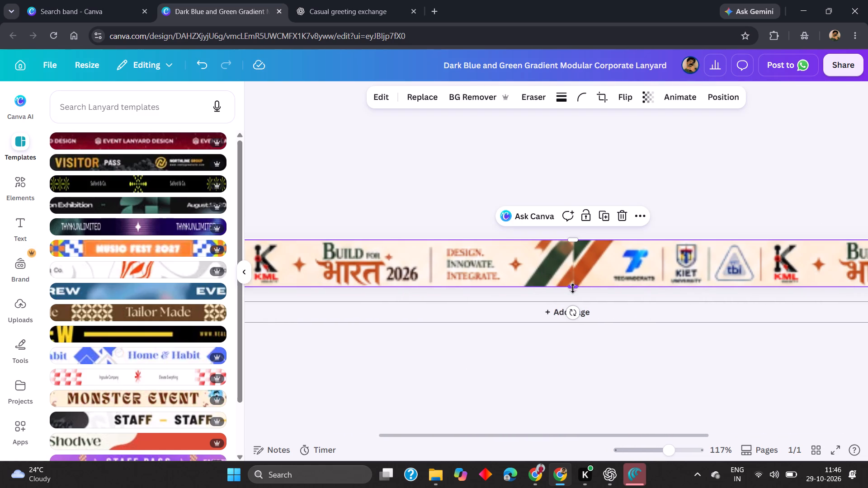
left_click(572, 239)
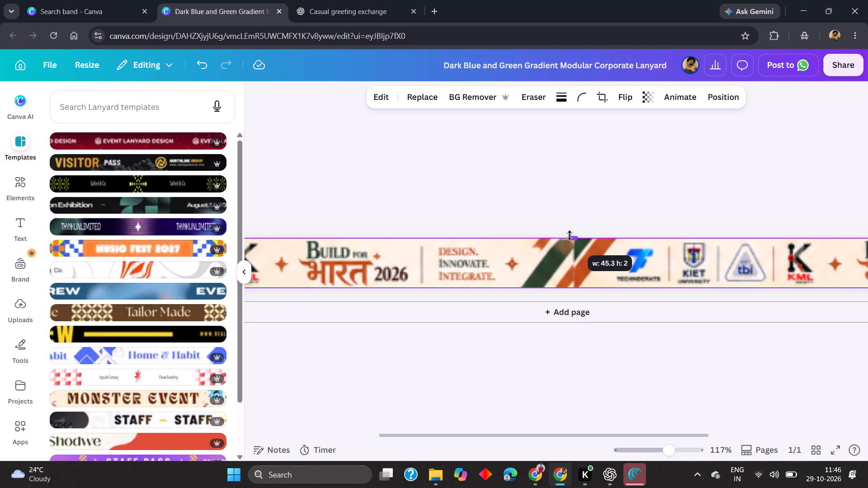
left_click(443, 196)
Examine the resized strip along its length and up close, checking its ends, edges and logo sharpness.
scroll(432, 224, "right", 4)
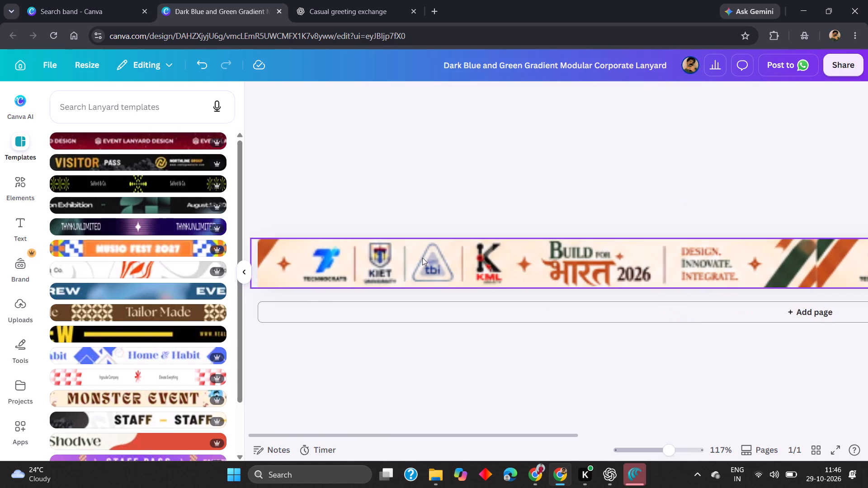
scroll(422, 258, "left", 12)
scroll(426, 261, "right", 7)
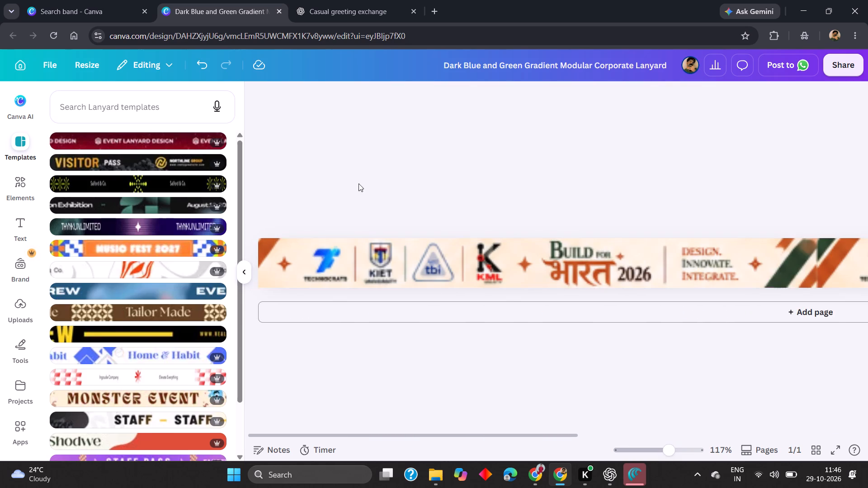
left_click(365, 170)
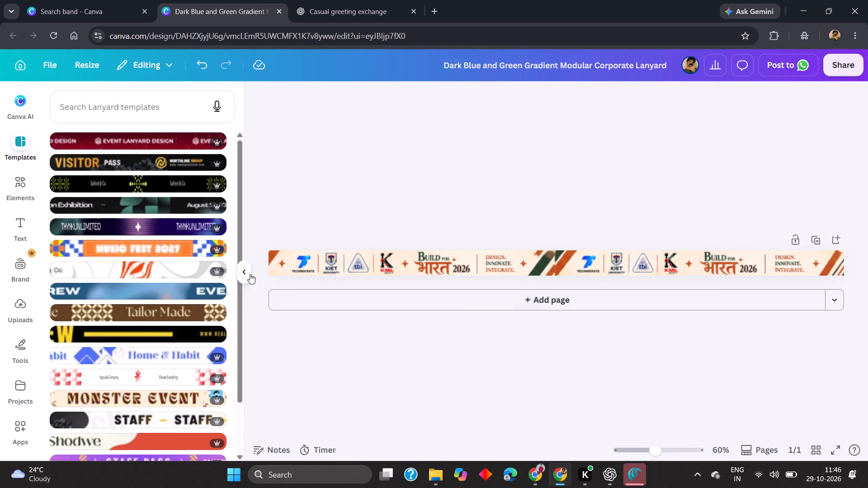
left_click(246, 274)
left_click(305, 358)
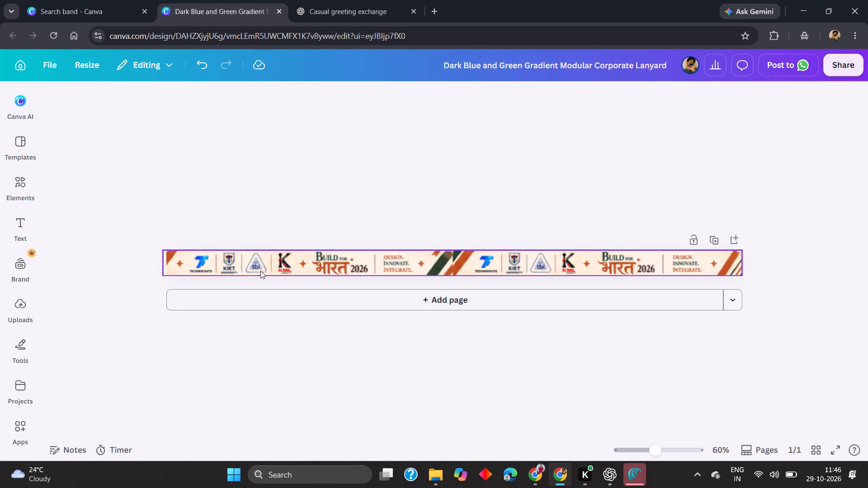
scroll(241, 213, "right", 7)
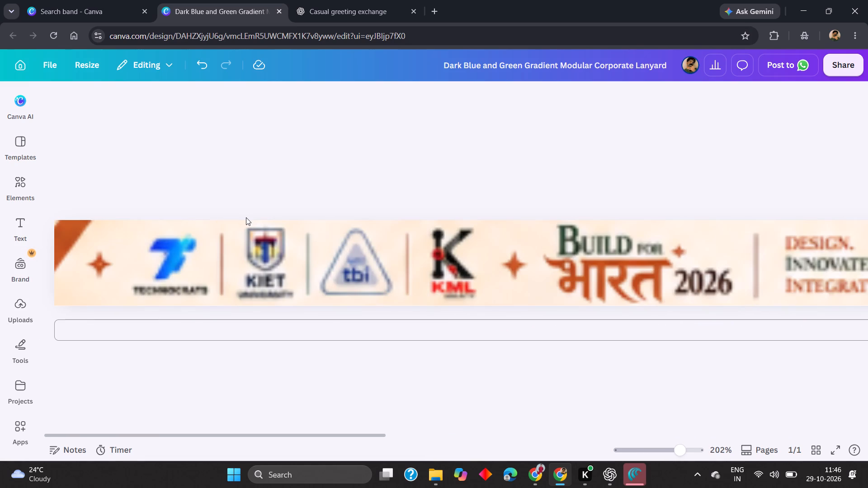
scroll(249, 215, "up", 1)
left_click(250, 215)
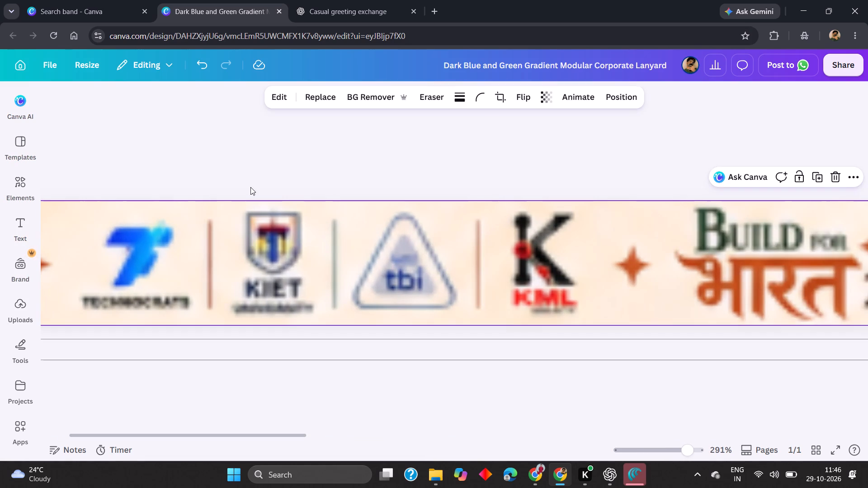
left_click(250, 145)
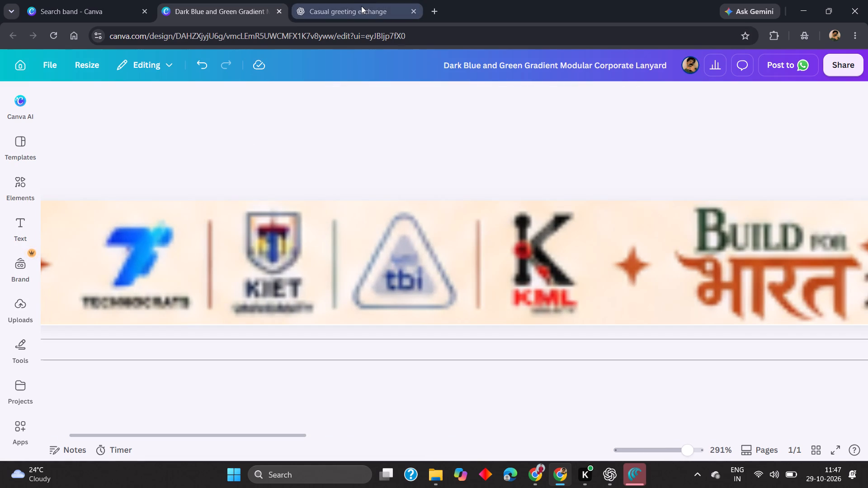
left_click(361, 6)
left_click(262, 0)
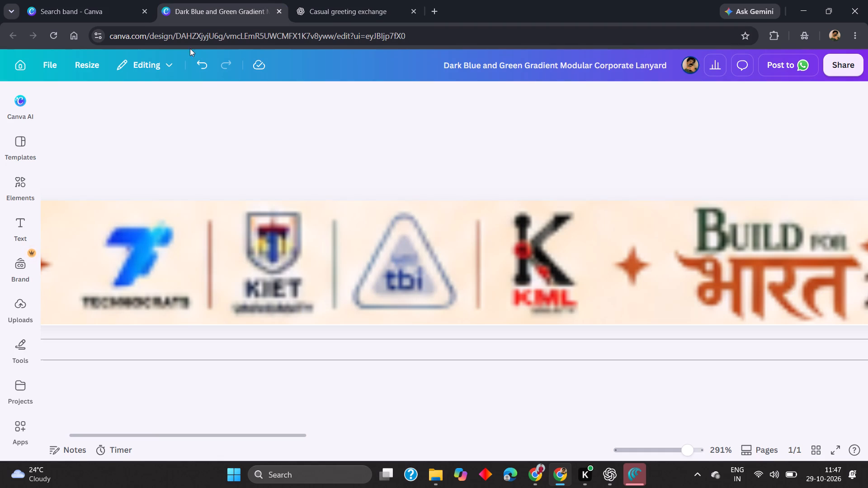
left_click(103, 0)
left_click(192, 0)
Readjust the strip image's lower edge so that it lines up with the bottom edge of the lanyard page.
left_click(268, 263)
scroll(689, 300, "left", 1)
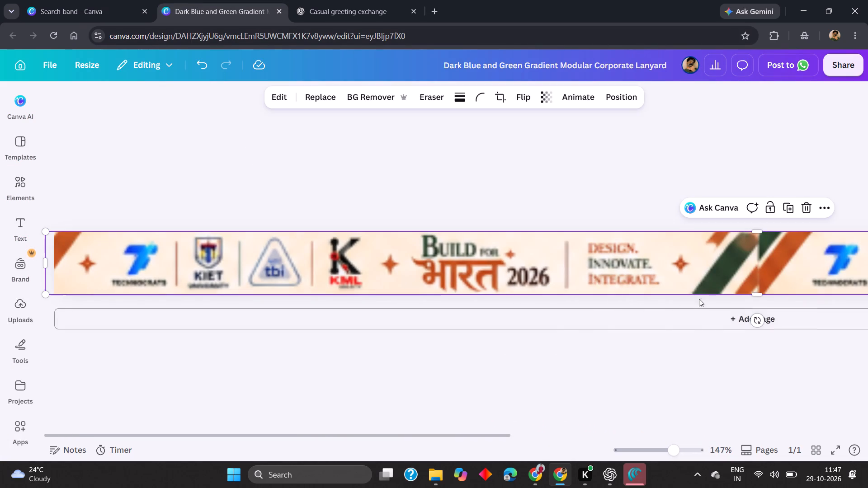
scroll(699, 299, "left", 1)
left_click(683, 294)
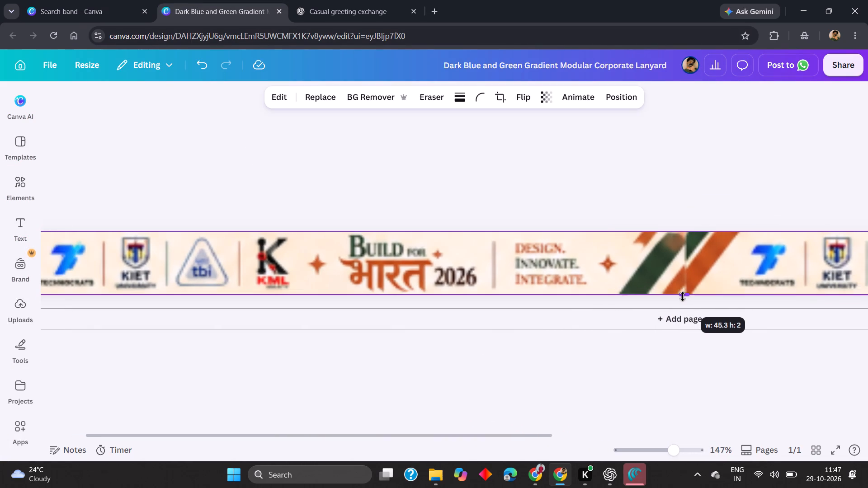
left_click(604, 206)
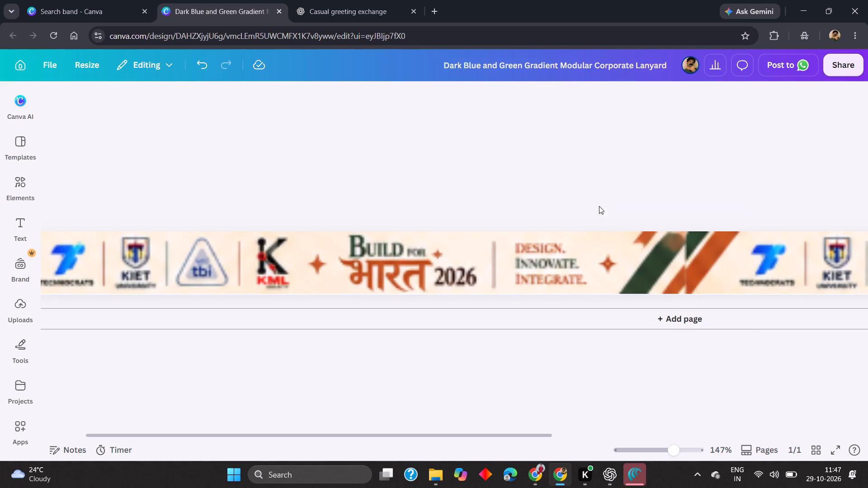
left_click(669, 261)
left_click(685, 295)
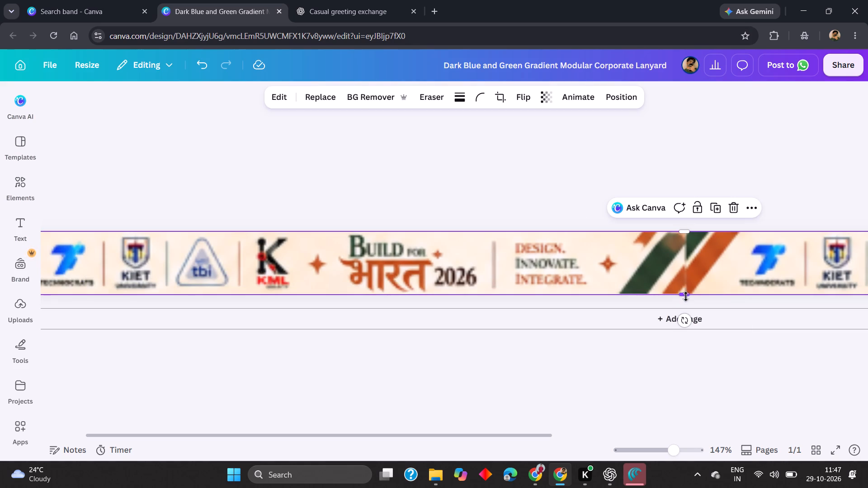
left_click(569, 192)
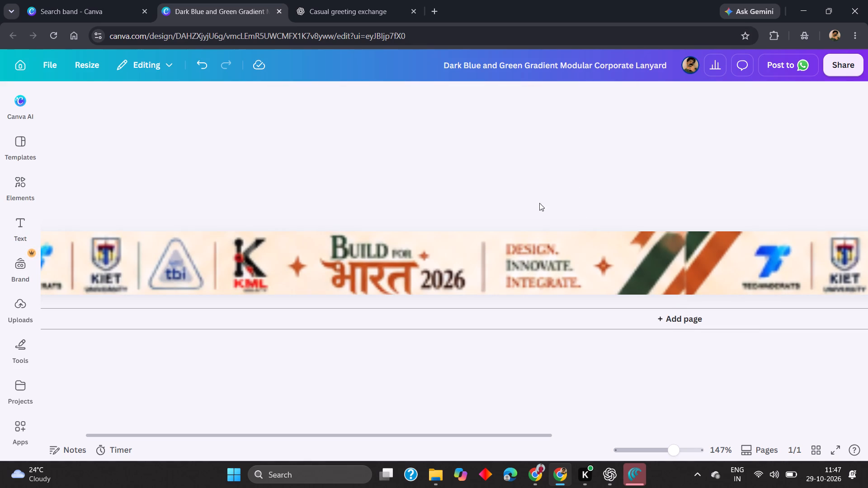
left_click(585, 263)
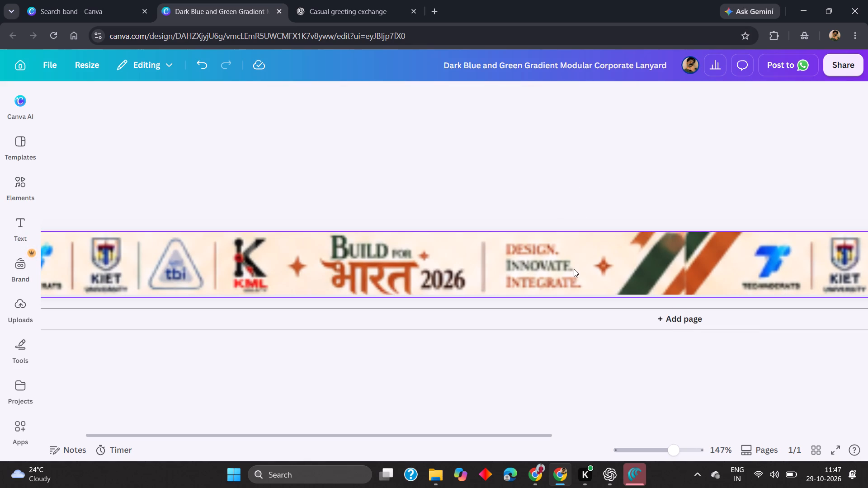
left_click(689, 269)
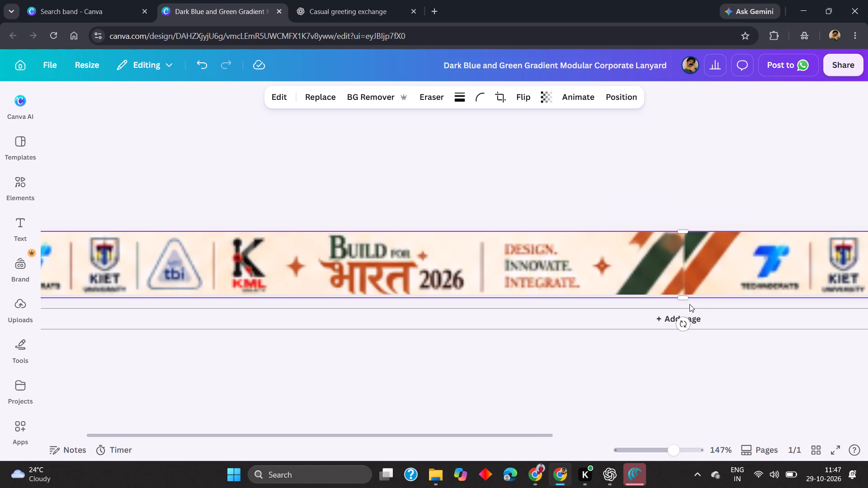
left_click(684, 297)
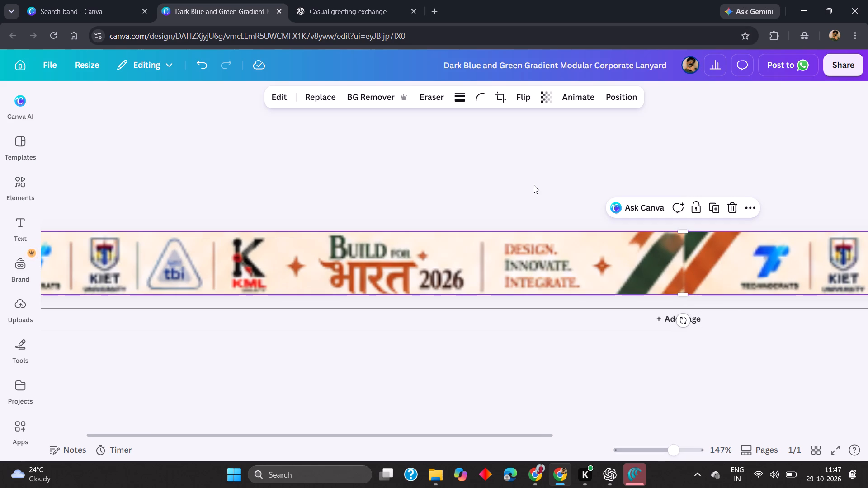
left_click(534, 185)
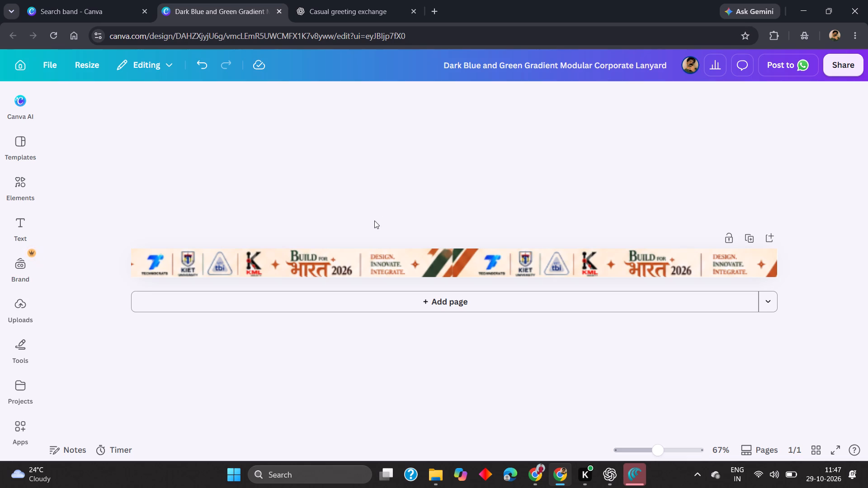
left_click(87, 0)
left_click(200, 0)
Shift the strip image aside to fill the page background with the strip's sampled peach colour, and move the strip back over the page.
left_click(305, 276)
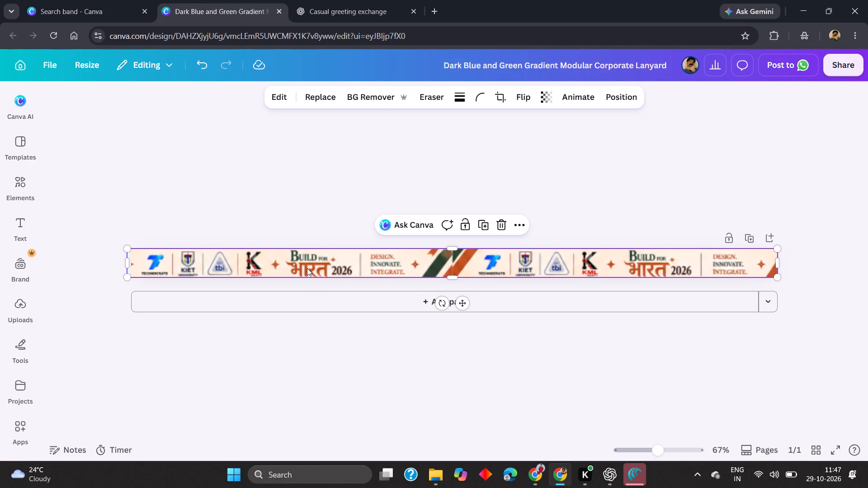
left_click_drag(307, 268, 310, 249)
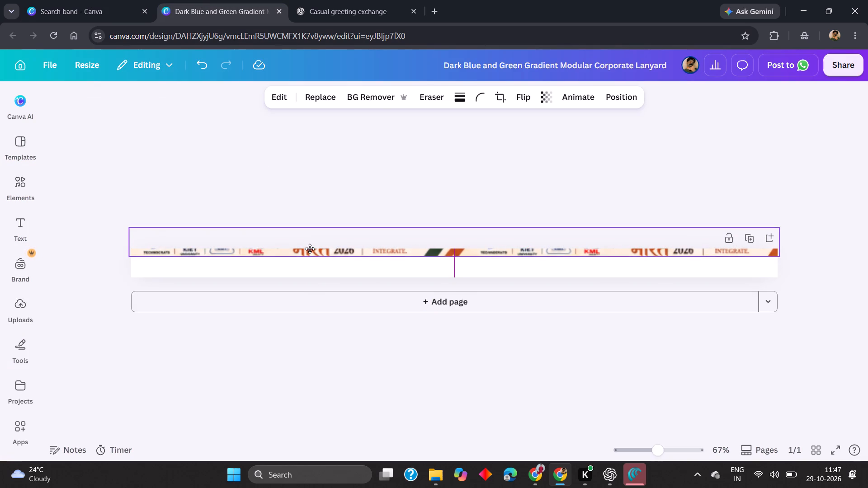
left_click_drag(310, 249, 307, 253)
left_click(303, 273)
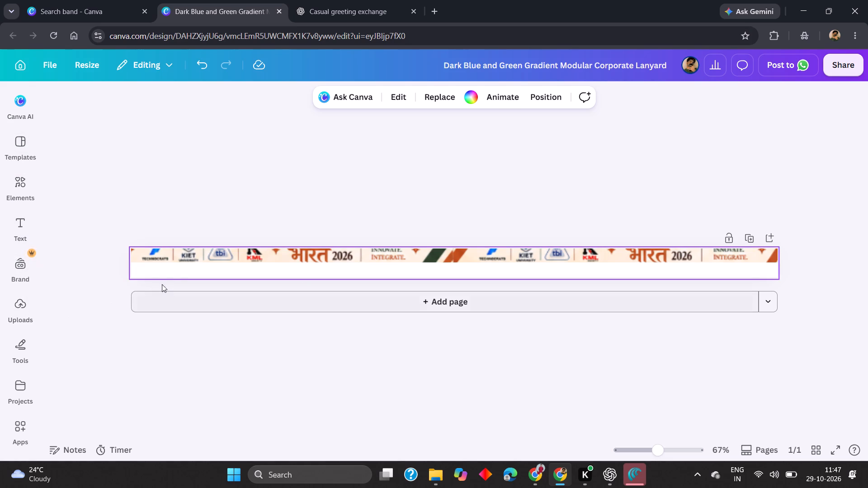
left_click(386, 271)
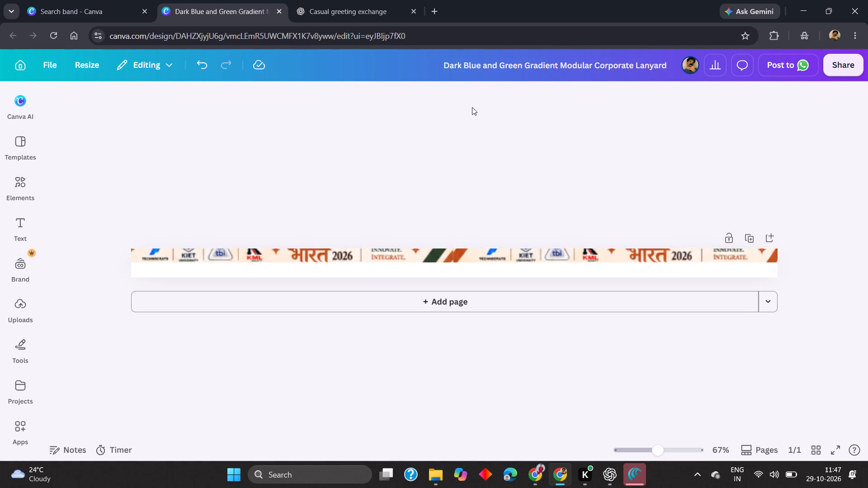
left_click(444, 273)
left_click(465, 93)
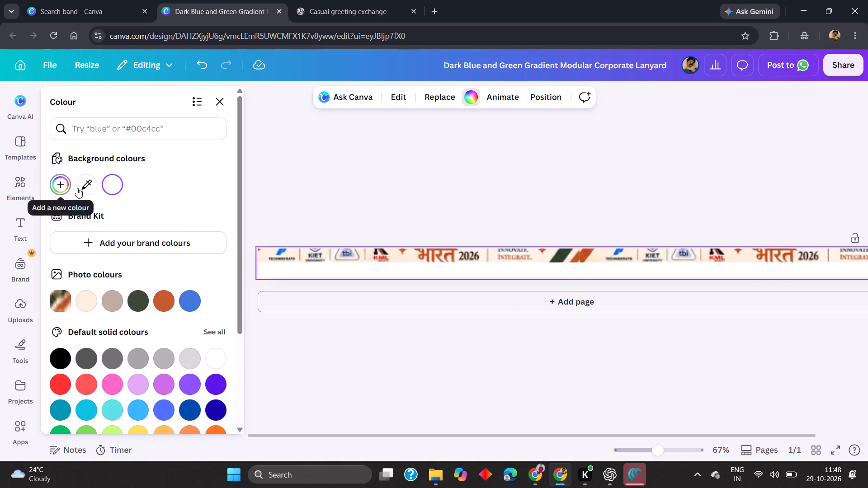
left_click(87, 185)
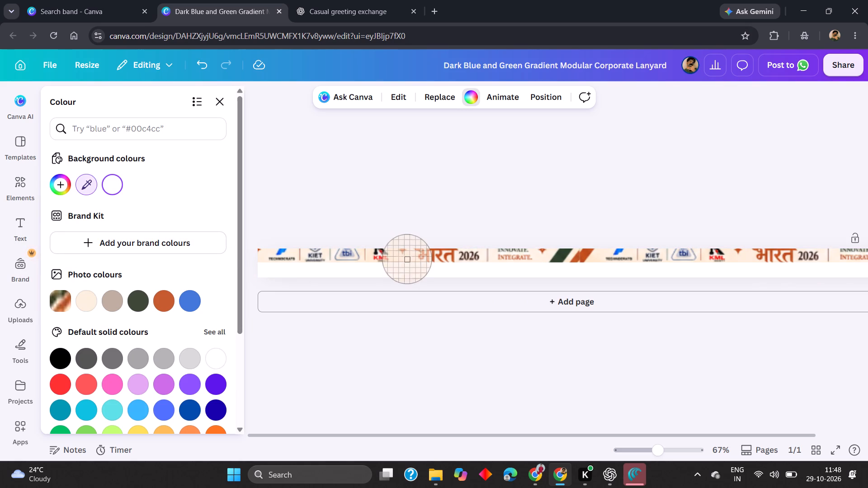
left_click(409, 258)
left_click(389, 221)
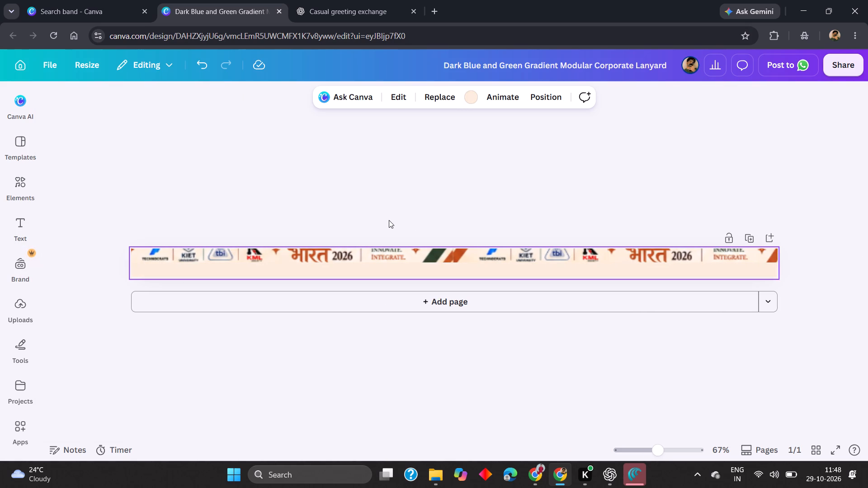
left_click_drag(373, 257, 376, 272)
Add a second page and move the strip image from page 1 onto it, aligned with the page edges.
left_click(338, 305)
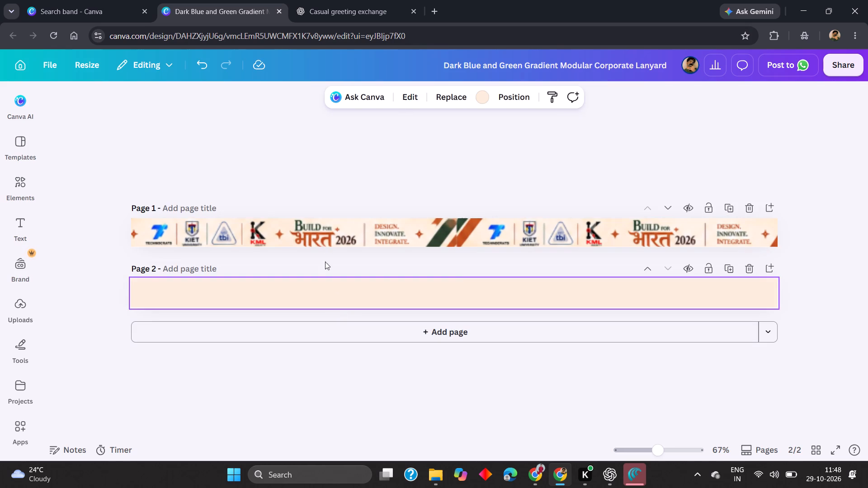
left_click(327, 226)
left_click_drag(327, 226, 327, 287)
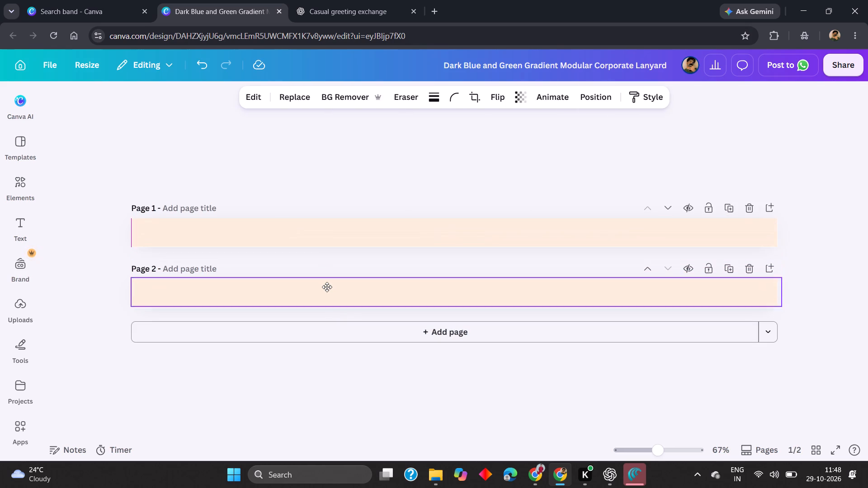
left_click_drag(327, 287, 327, 287)
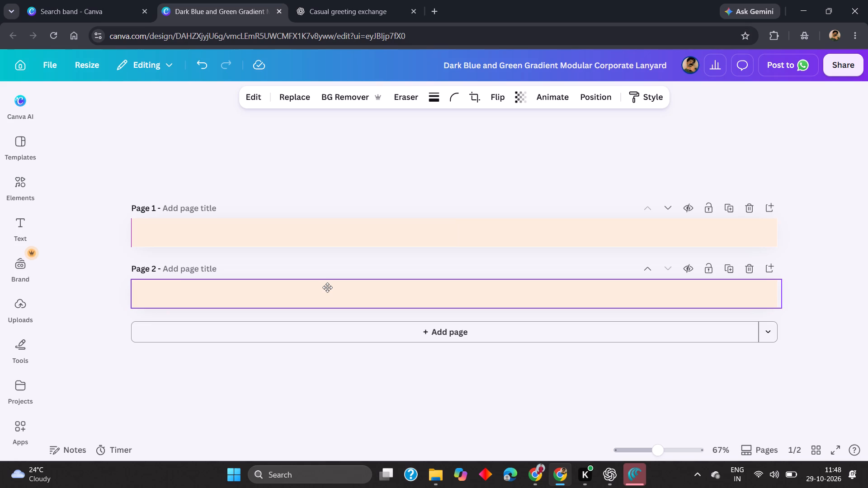
left_click_drag(327, 287, 327, 287)
left_click(118, 259)
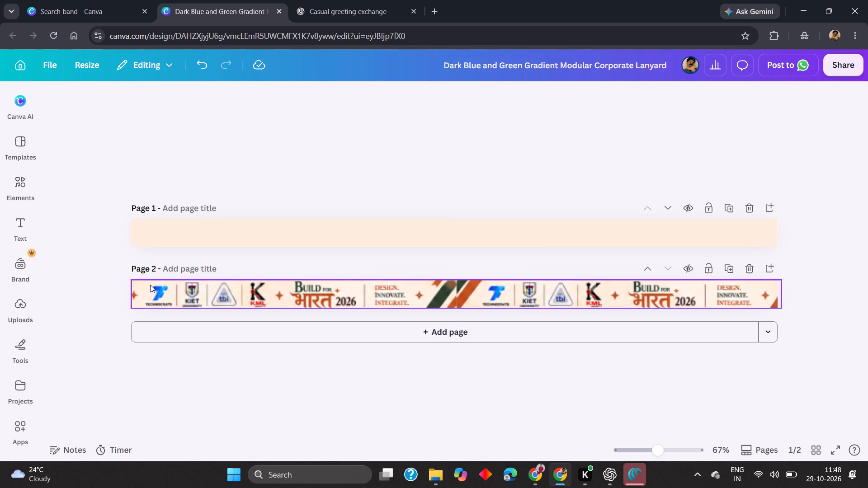
left_click(150, 285)
left_click_drag(152, 288, 161, 290)
left_click_drag(157, 292, 148, 289)
left_click(88, 267)
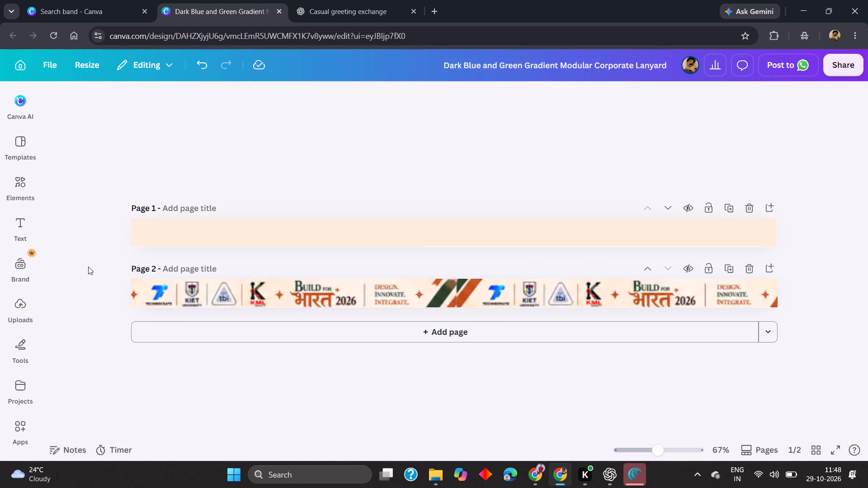
Browse the uploaded images for the lanyard strip versions and logos.
scroll(127, 277, "right", 2)
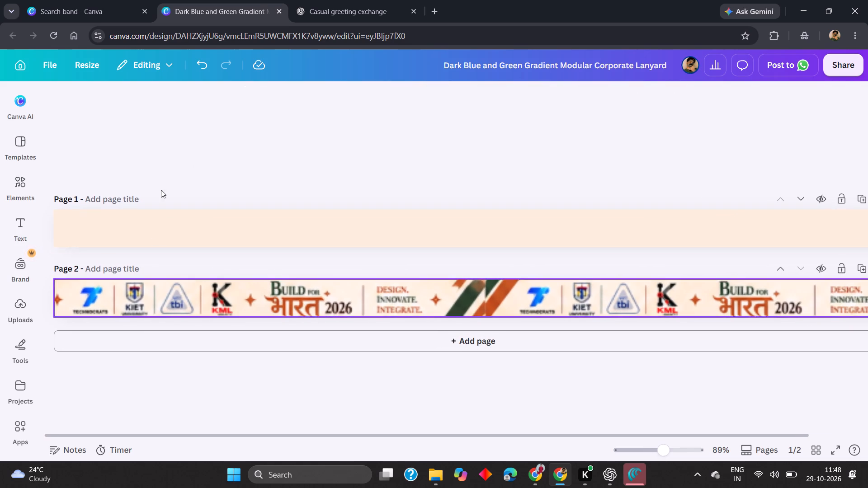
left_click(22, 310)
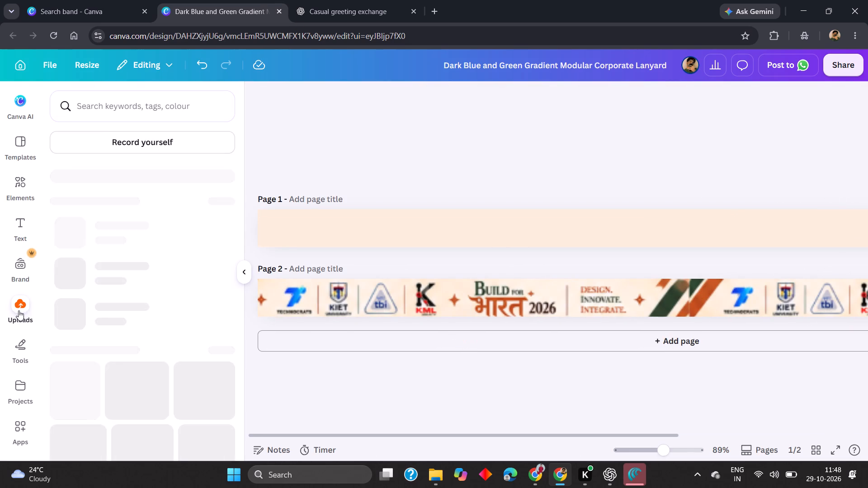
scroll(156, 380, "down", 1)
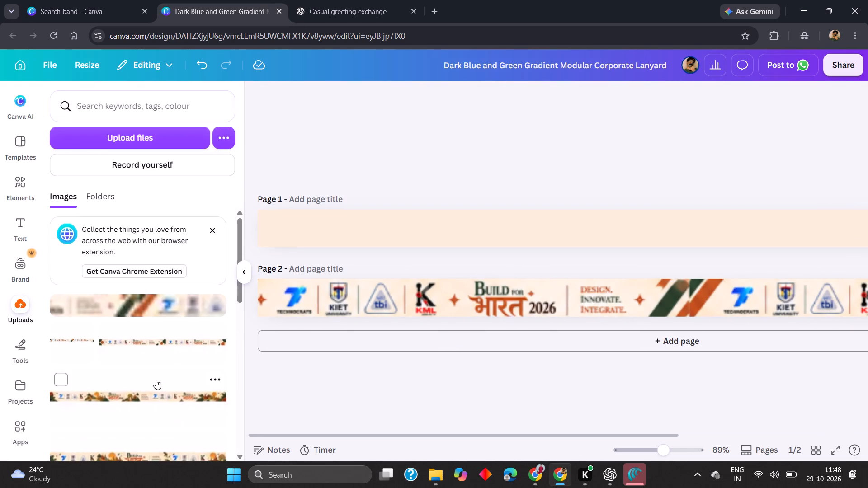
scroll(156, 380, "down", 1)
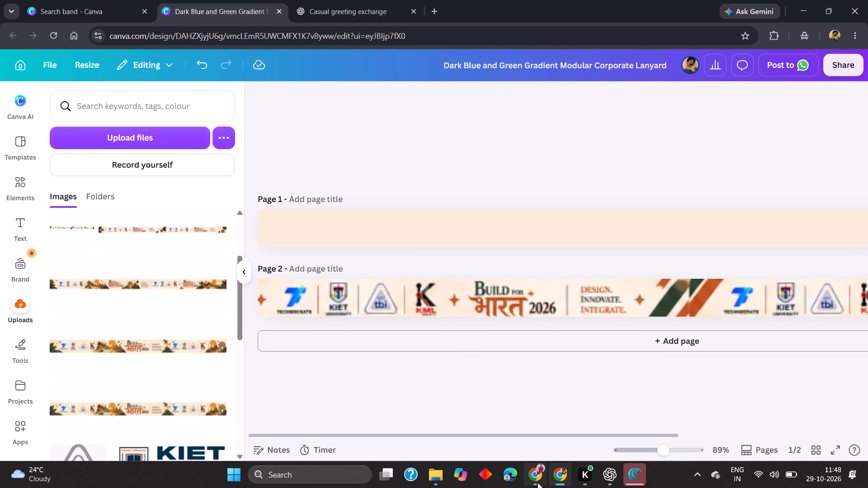
Open Canva in a new tab of the other Chrome window that holds the lanyard chat.
left_click(538, 483)
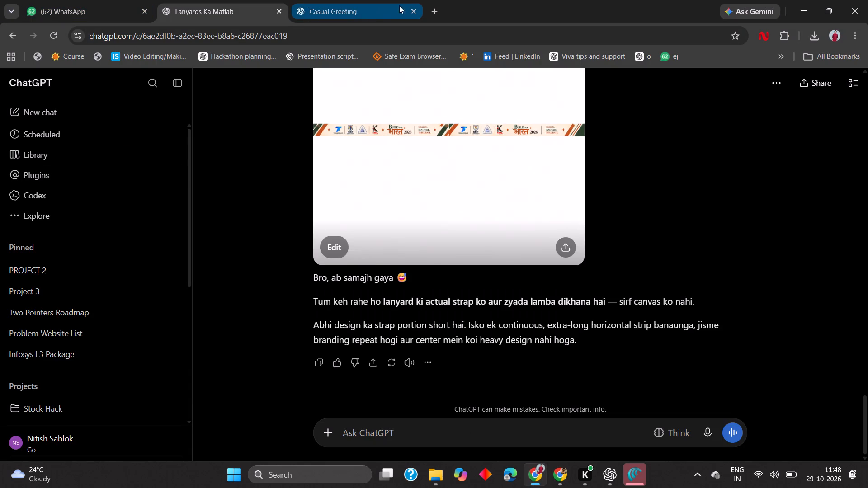
left_click(431, 5)
type("canva")
key("Return")
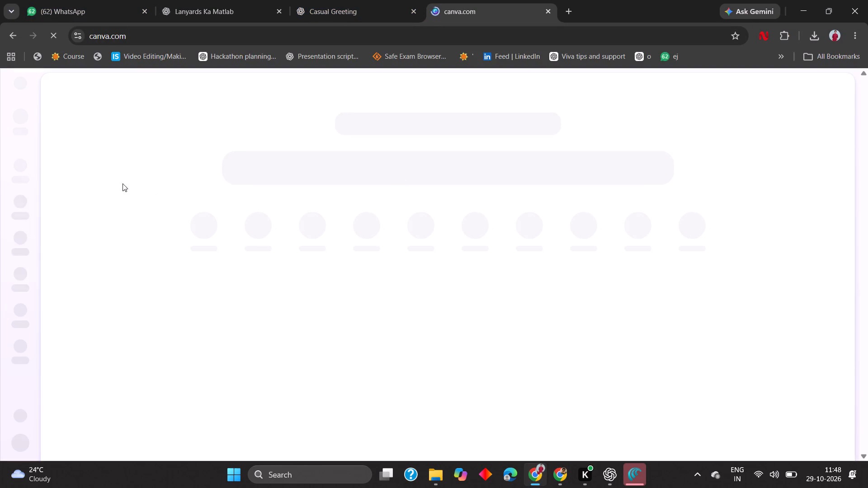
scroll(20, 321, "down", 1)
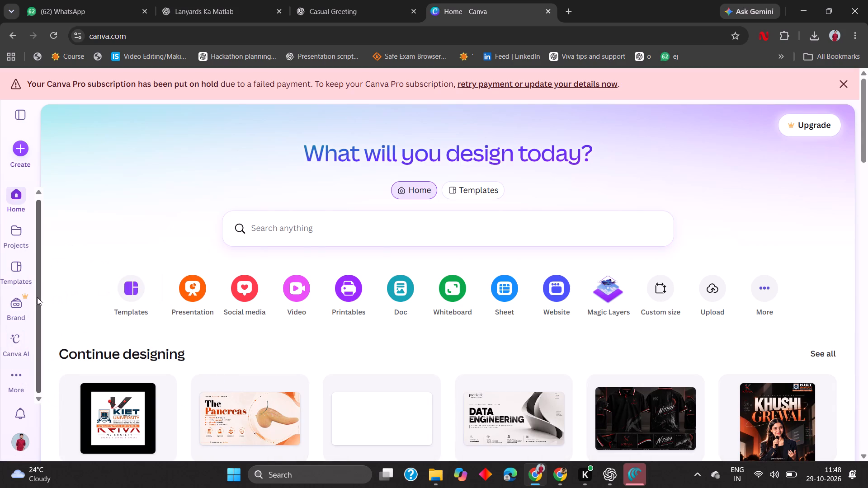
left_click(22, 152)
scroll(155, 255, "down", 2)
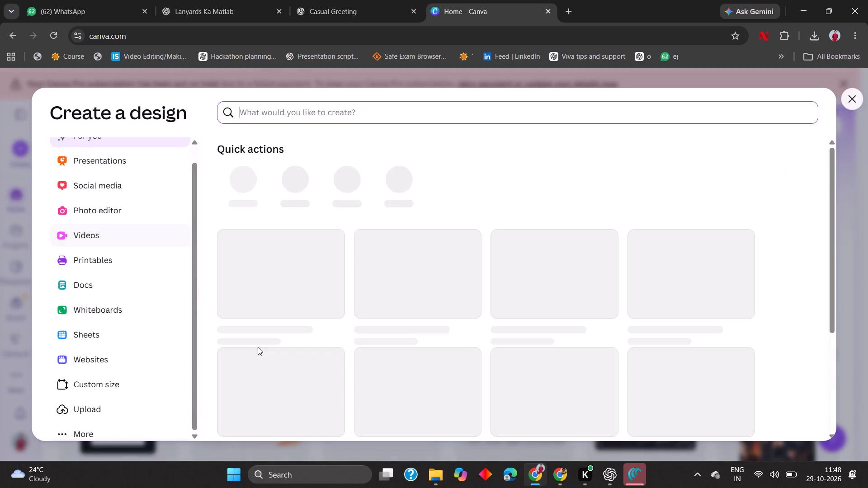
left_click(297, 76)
Try to open the recent Untitled Design showing the KIET University logo from the Canva home page.
scroll(310, 177, "down", 2)
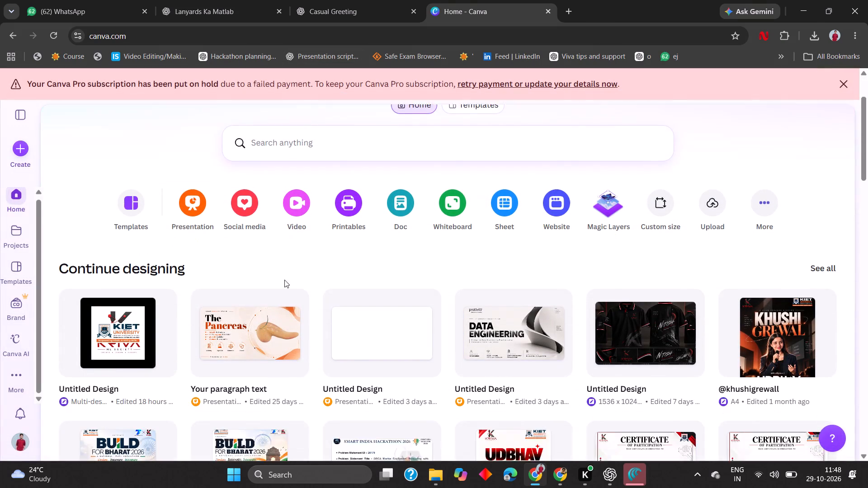
left_click(146, 318)
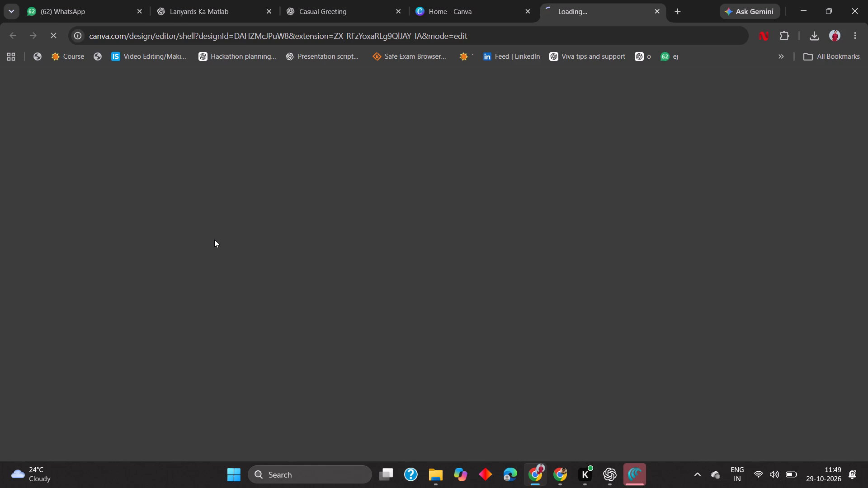
left_click(351, 212)
left_click(659, 14)
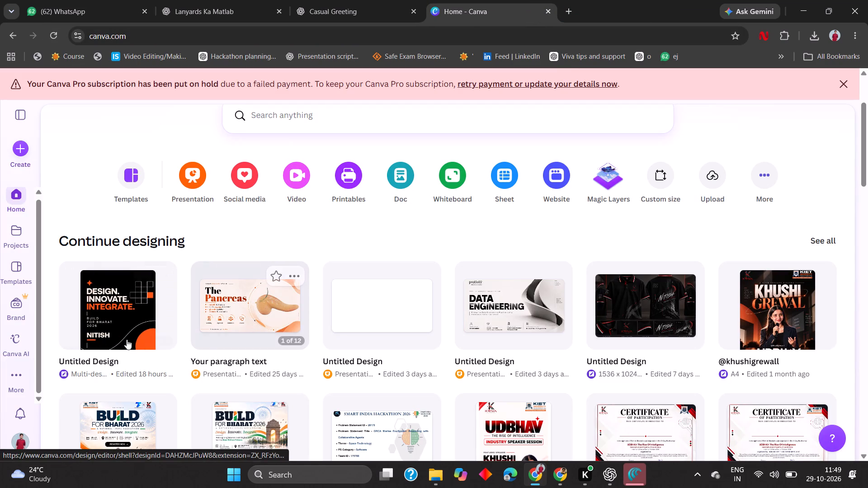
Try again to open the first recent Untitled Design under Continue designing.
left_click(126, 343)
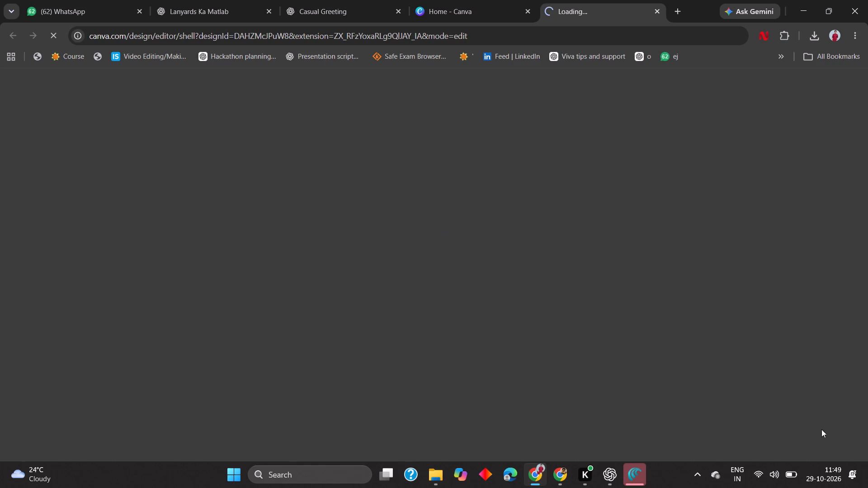
Switch the computer's Wi-Fi connection from KIET to the S24 network.
left_click(765, 474)
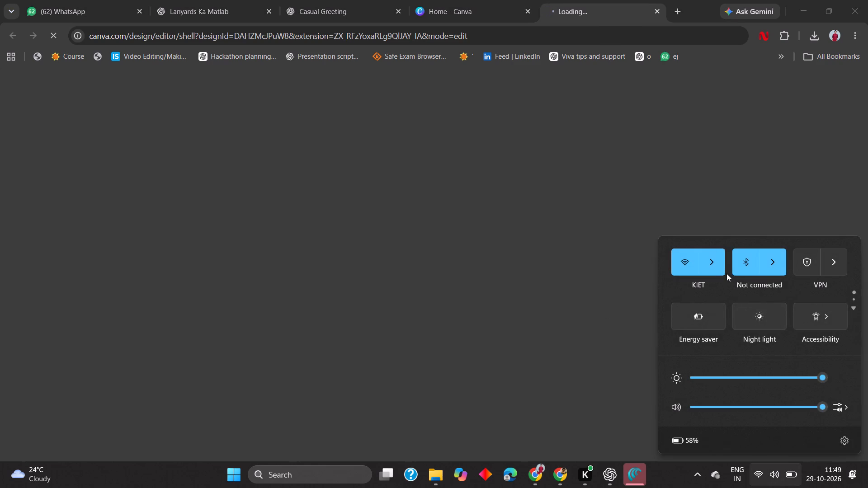
left_click(722, 259)
left_click(731, 331)
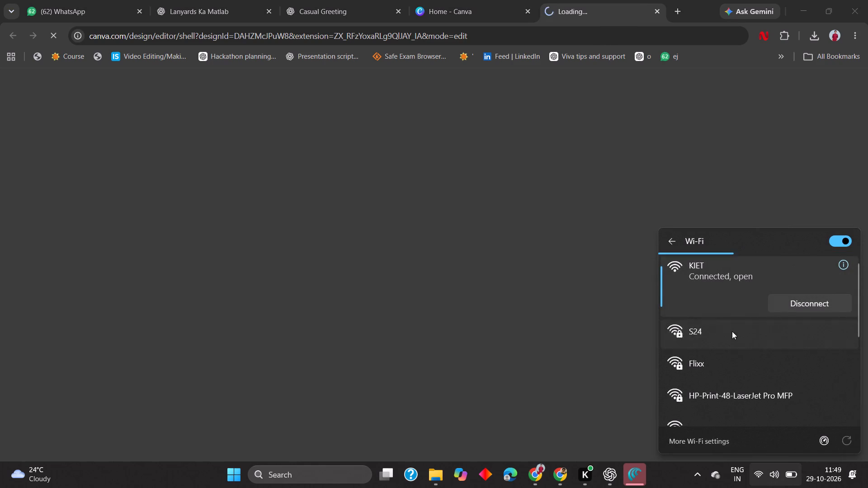
left_click(794, 352)
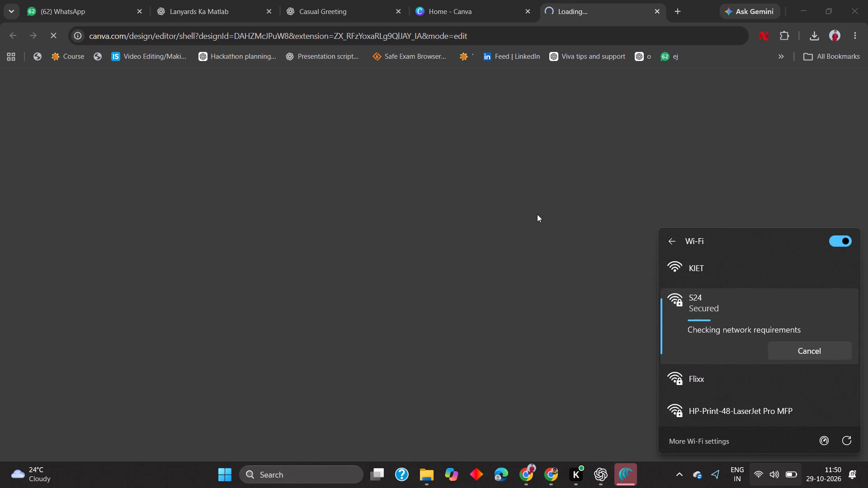
left_click_drag(538, 214, 533, 204)
Close the stuck loading tab and reopen the Untitled Design with the KIET University logo from the Canva home page.
left_click(657, 13)
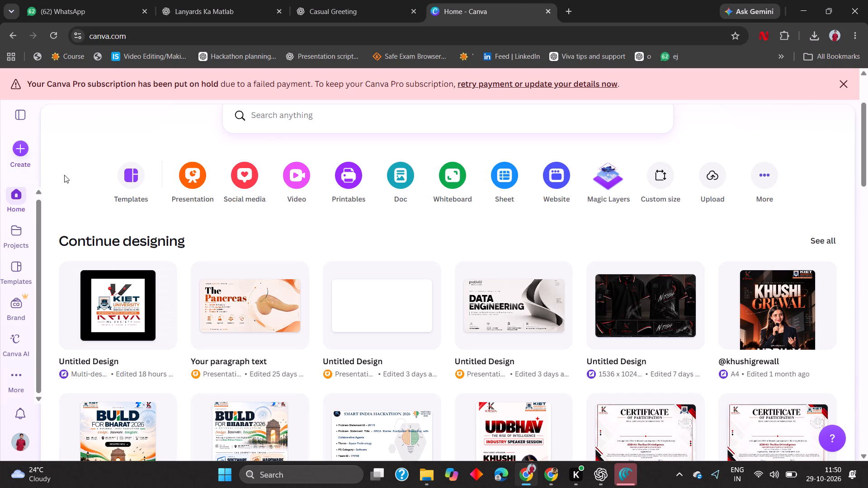
left_click(123, 329)
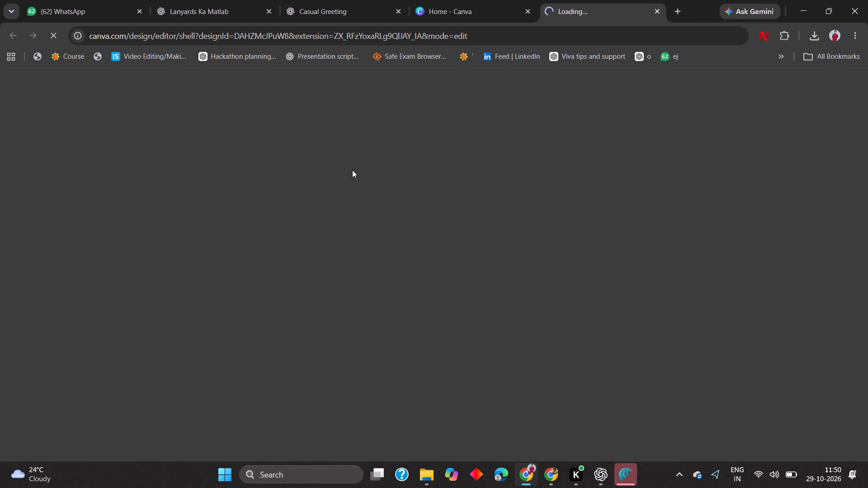
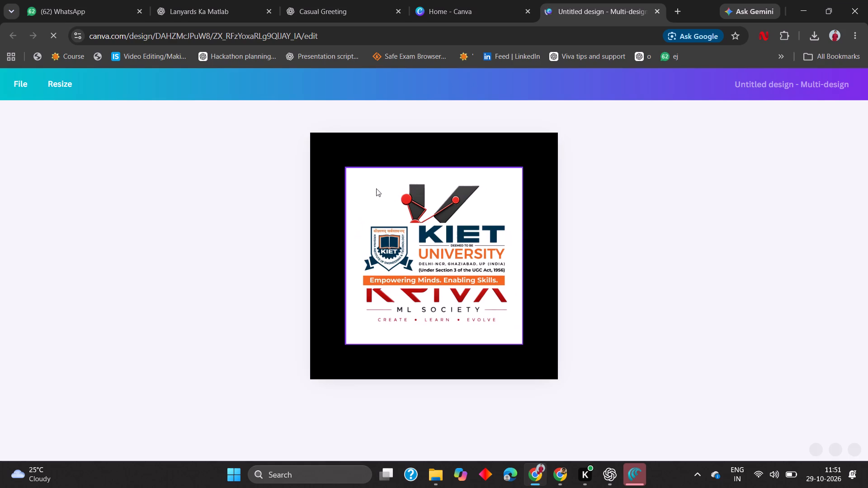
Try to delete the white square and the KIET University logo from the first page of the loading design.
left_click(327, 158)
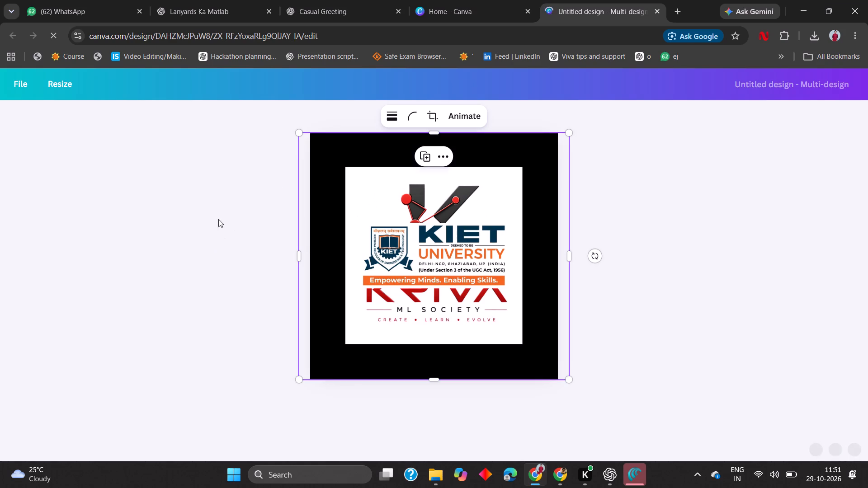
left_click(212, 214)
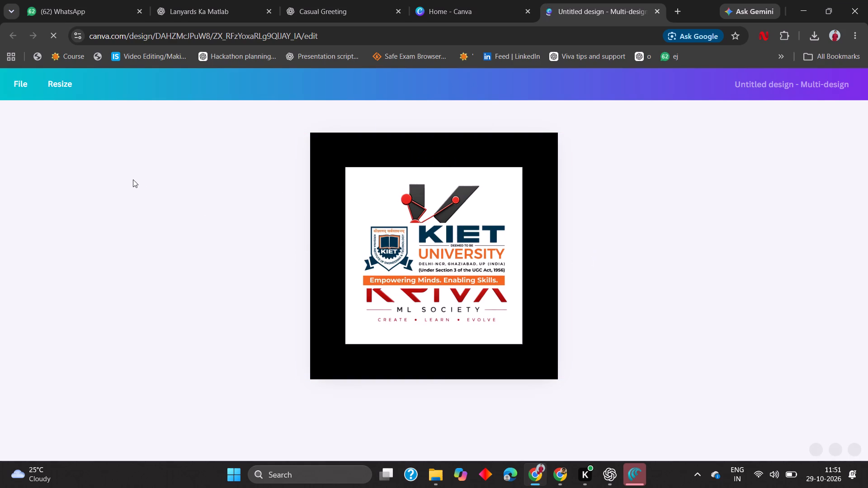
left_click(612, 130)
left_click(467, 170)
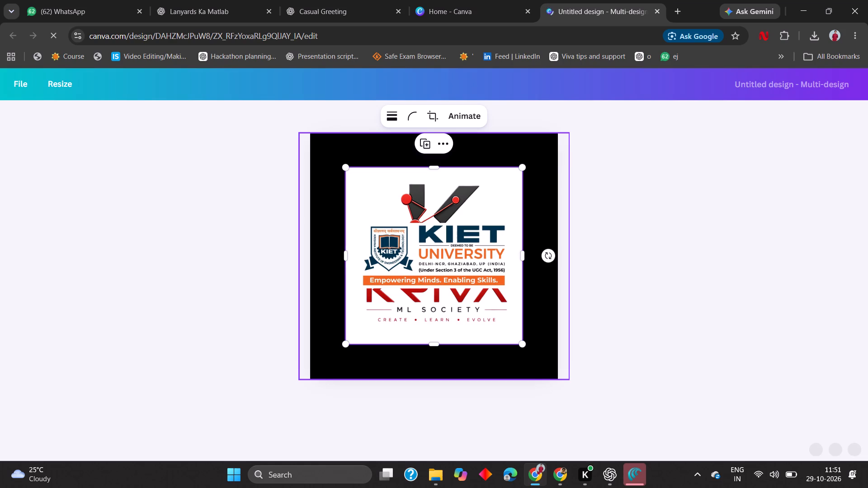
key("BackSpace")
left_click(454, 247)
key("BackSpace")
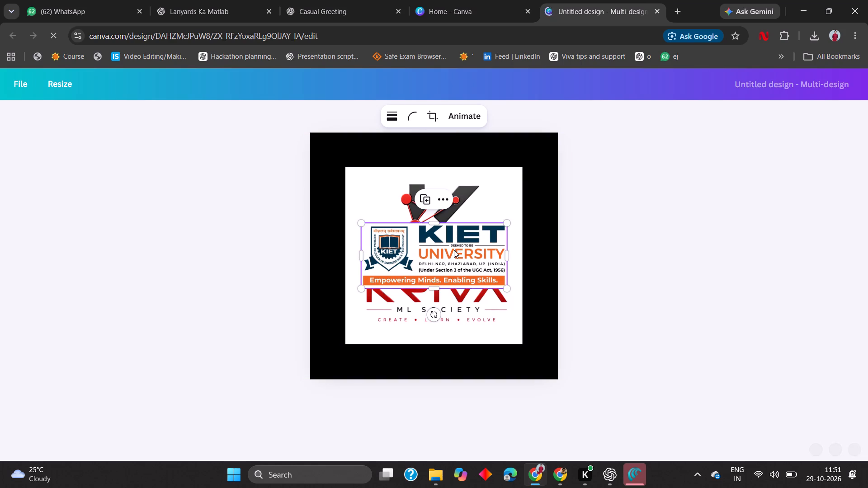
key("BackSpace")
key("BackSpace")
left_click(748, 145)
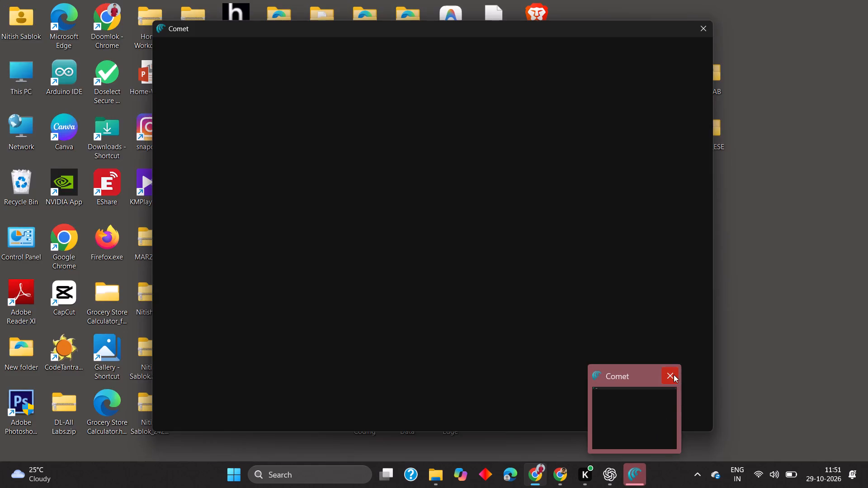
Close the blank Comet browser window.
left_click(673, 374)
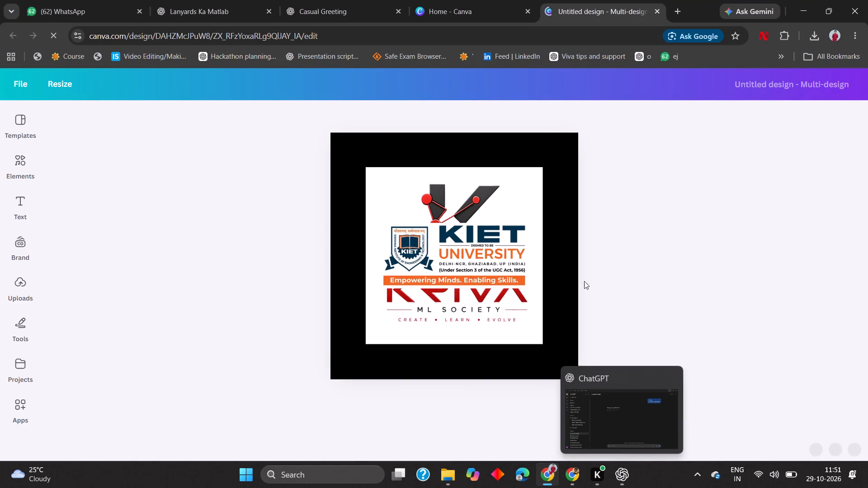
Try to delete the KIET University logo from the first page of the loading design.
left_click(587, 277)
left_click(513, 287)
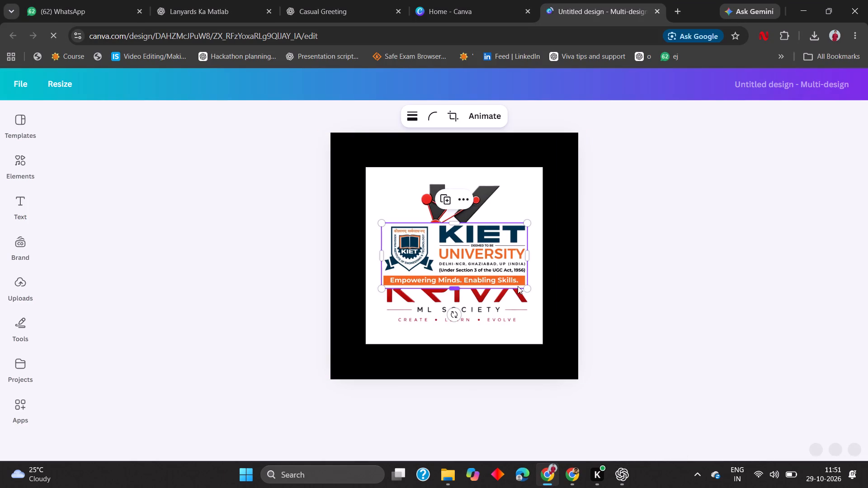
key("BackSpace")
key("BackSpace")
Check the current Wi-Fi connection and the list of available networks.
left_click(755, 468)
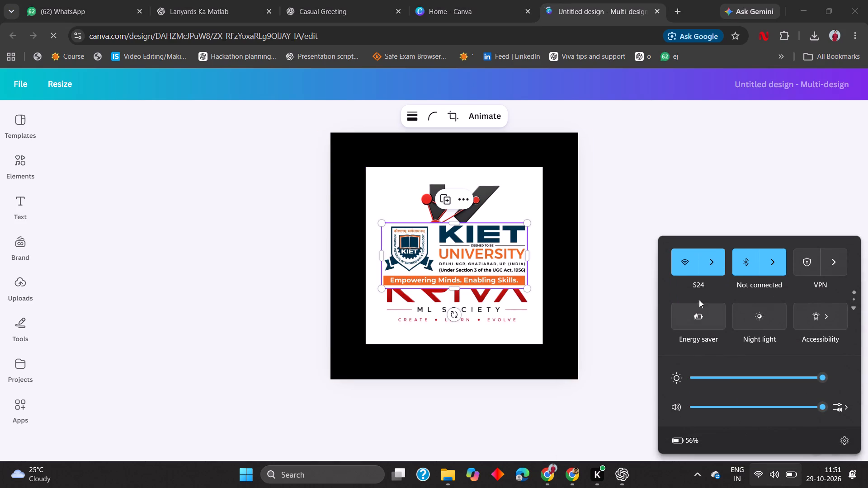
left_click(710, 264)
scroll(707, 346, "down", 1)
scroll(707, 346, "up", 1)
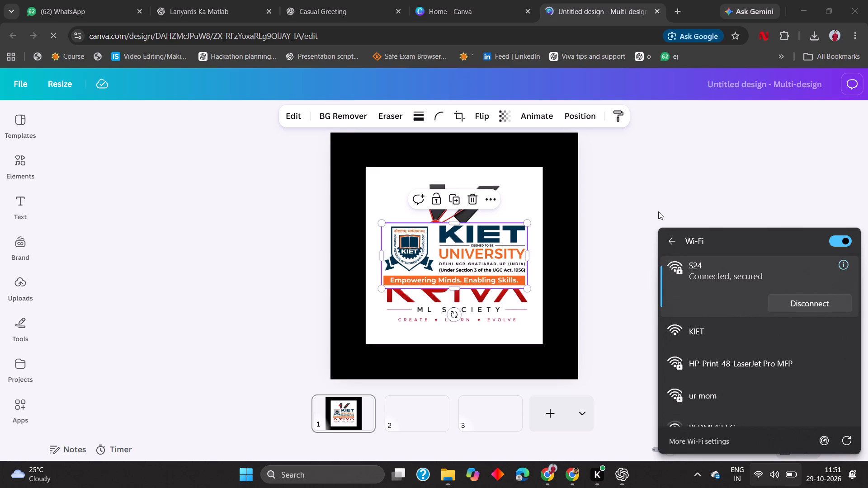
left_click(658, 211)
Open the uploaded files beside the loading design and leave the page elements deselected.
left_click(20, 282)
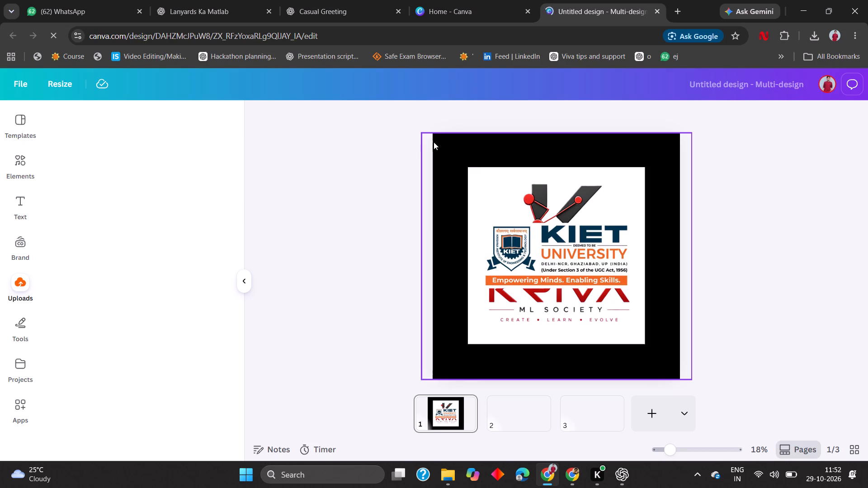
left_click(352, 176)
Switch the computer's Wi-Fi connection from S24 to the open KIET network.
left_click(794, 482)
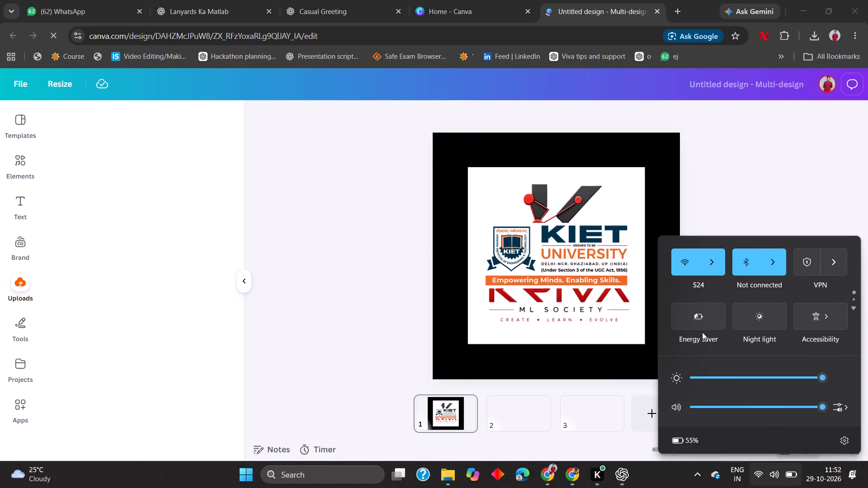
left_click(717, 271)
left_click(716, 333)
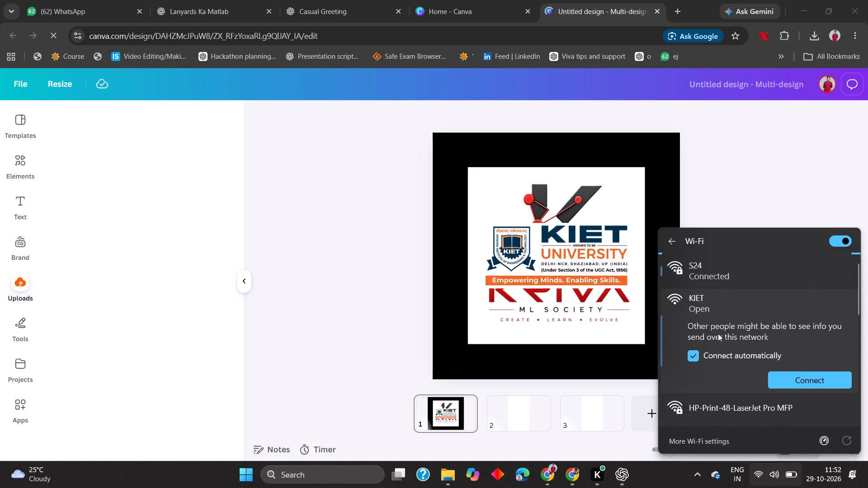
left_click(800, 378)
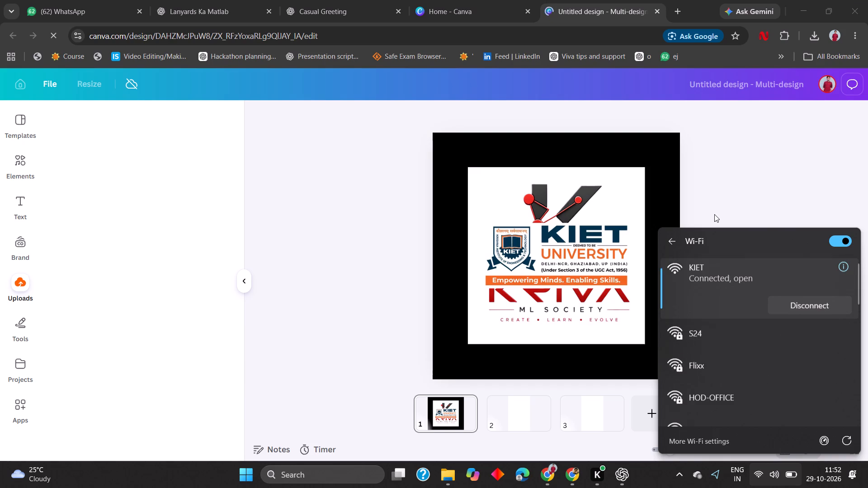
left_click(733, 240)
left_click(748, 207)
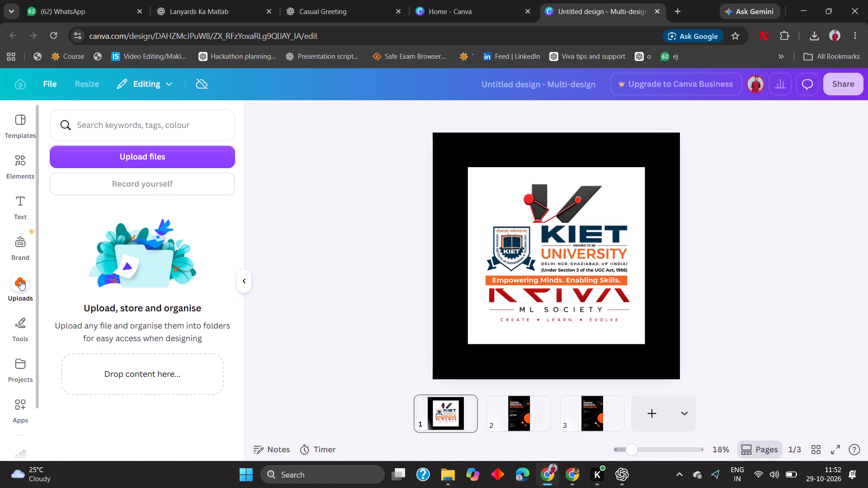
Look through the uploaded images in Canva for assets to use in the lanyard strip.
left_click(20, 280)
left_click(15, 280)
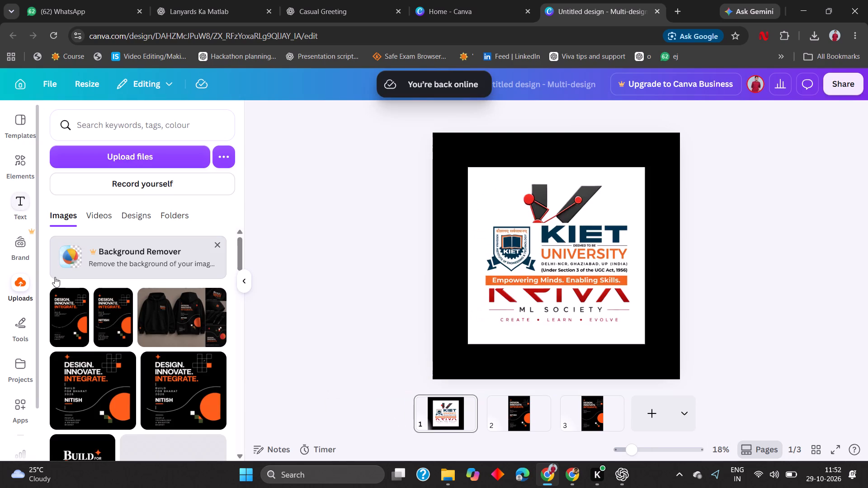
scroll(111, 349, "down", 4)
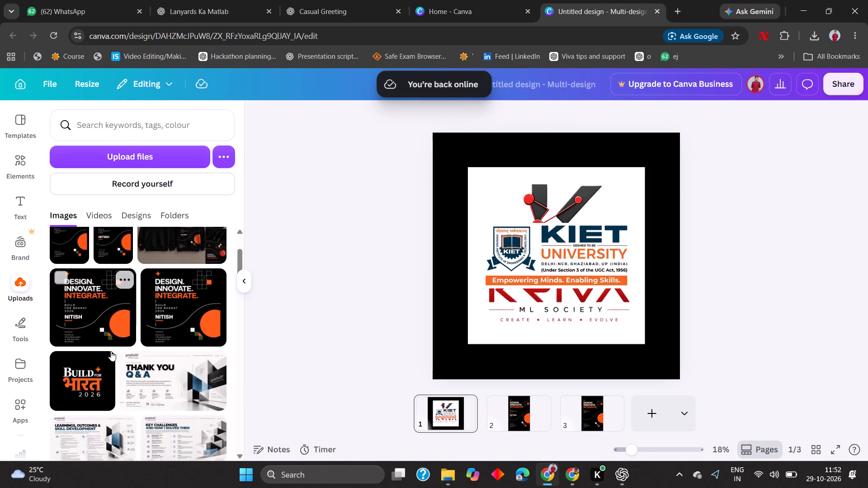
scroll(111, 351, "down", 13)
scroll(118, 356, "up", 3)
scroll(118, 356, "down", 6)
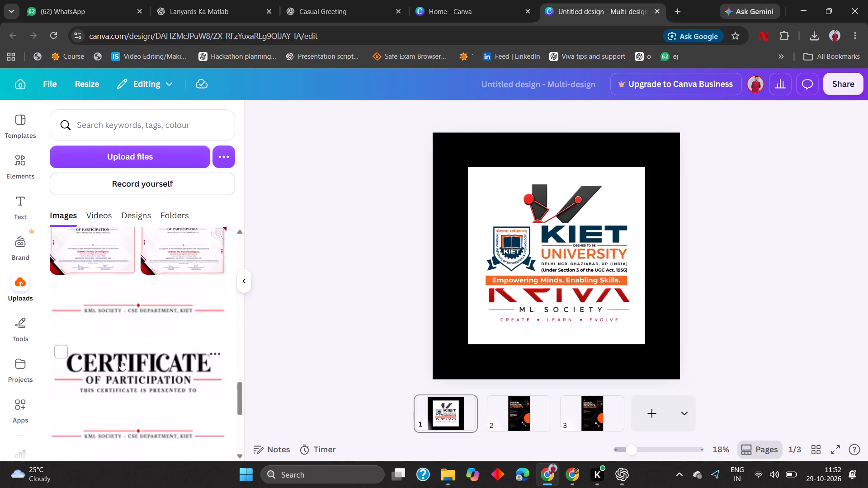
scroll(121, 361, "down", 11)
scroll(123, 364, "down", 10)
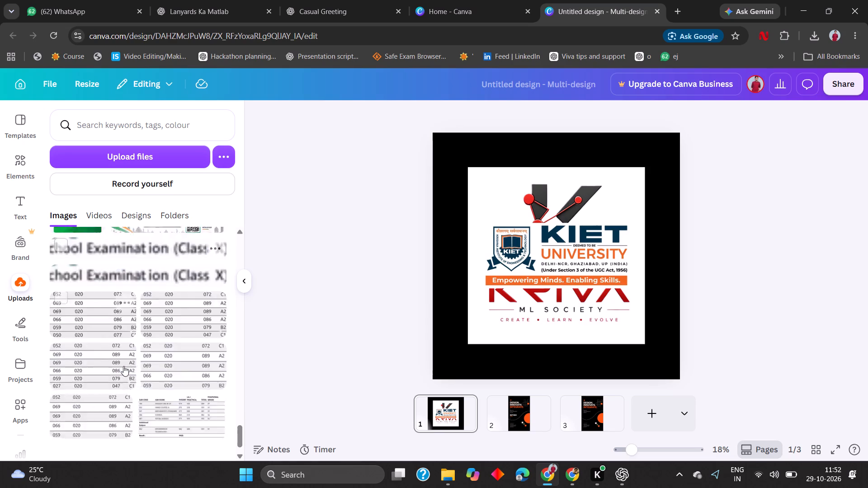
scroll(123, 366, "down", 16)
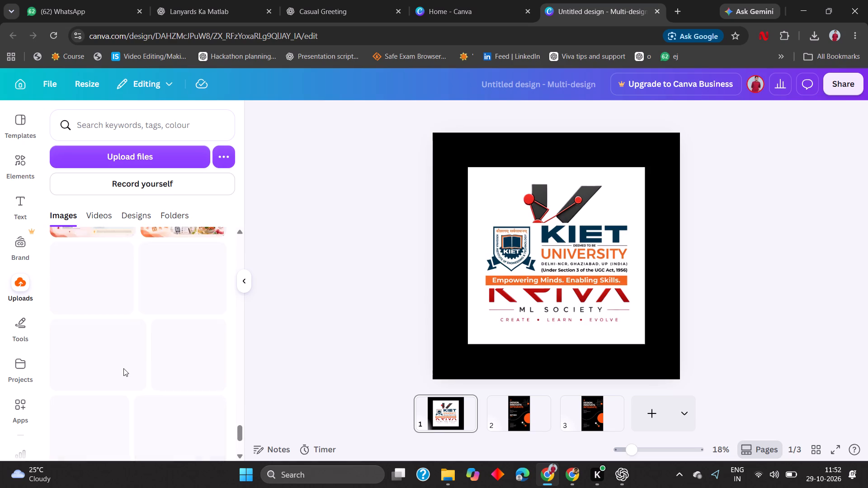
scroll(123, 368, "down", 9)
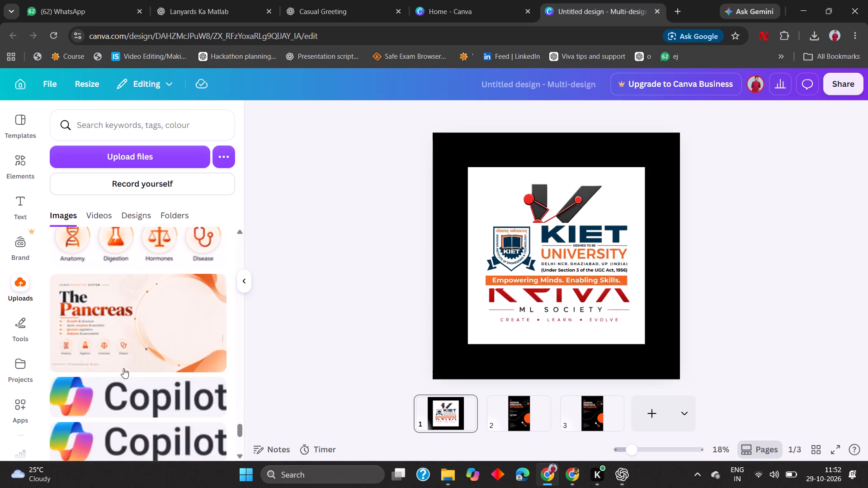
scroll(123, 368, "down", 6)
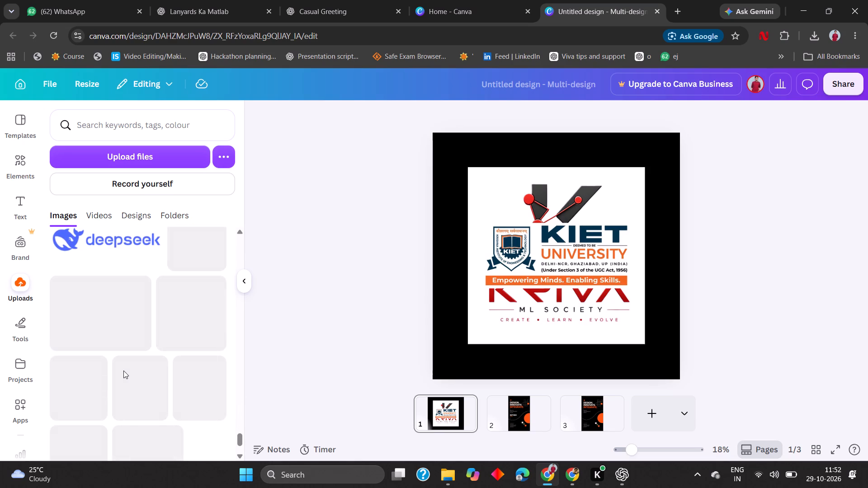
Look through the older uploaded images in the KIET University logo design for reusable logos and event artwork.
scroll(144, 330, "up", 4)
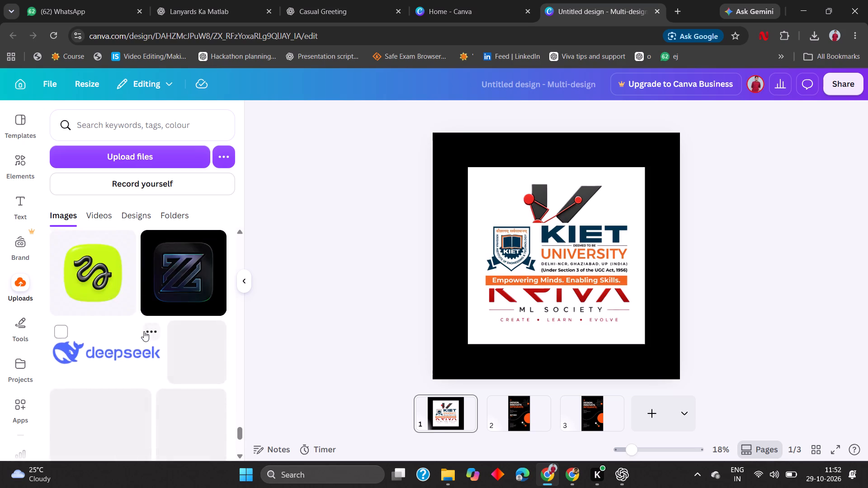
scroll(144, 331, "up", 2)
scroll(142, 338, "down", 11)
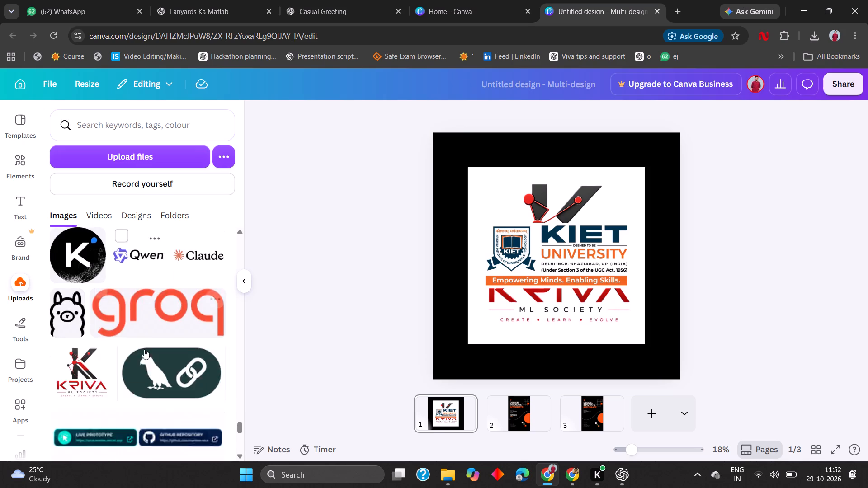
scroll(144, 349, "down", 4)
scroll(144, 349, "up", 3)
scroll(144, 349, "down", 3)
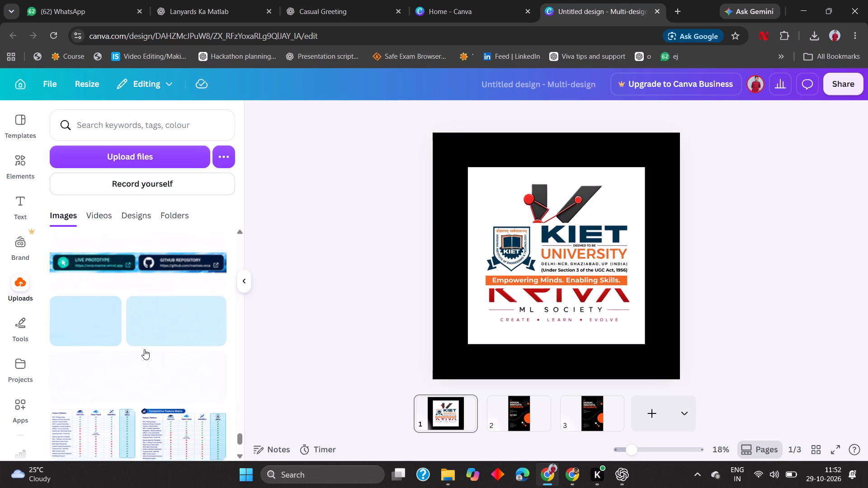
scroll(144, 350, "down", 6)
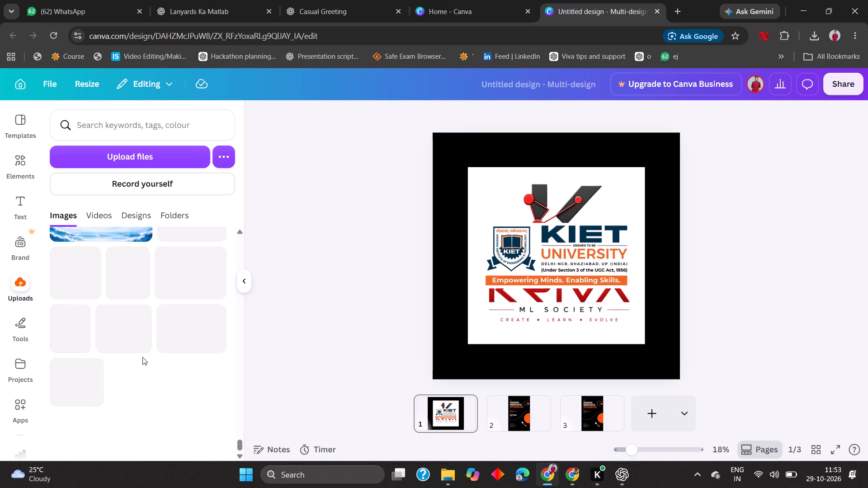
scroll(142, 357, "up", 5)
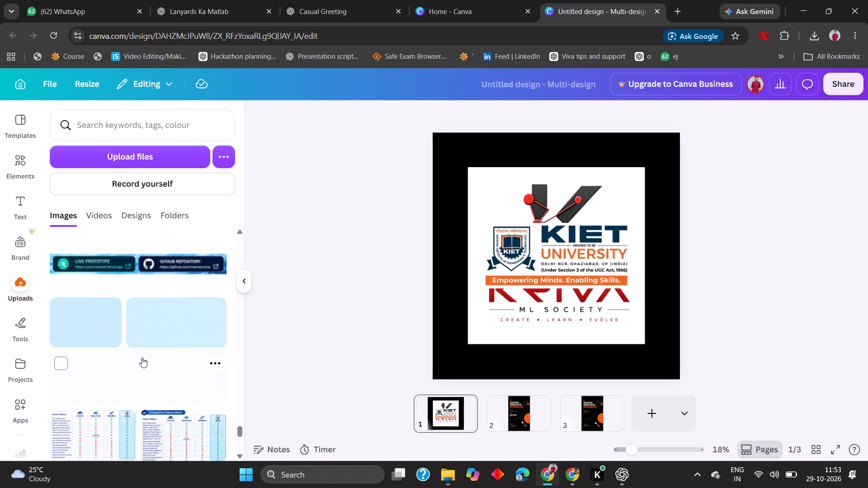
scroll(142, 358, "down", 6)
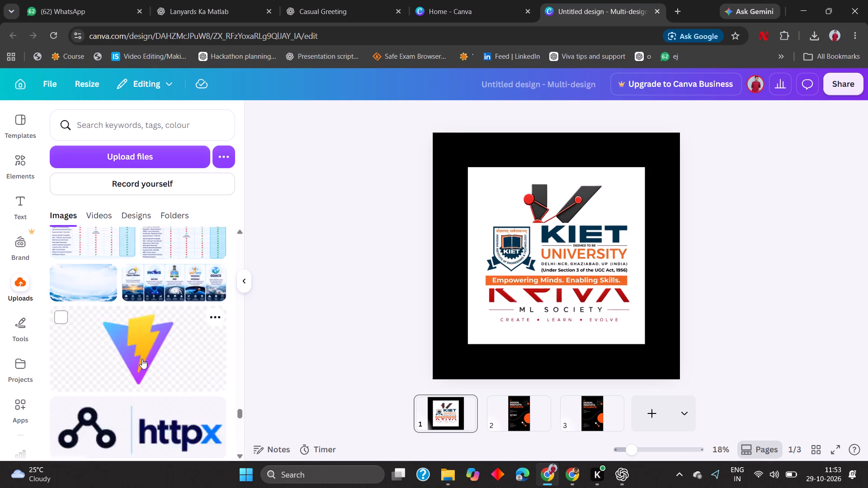
scroll(142, 359, "down", 9)
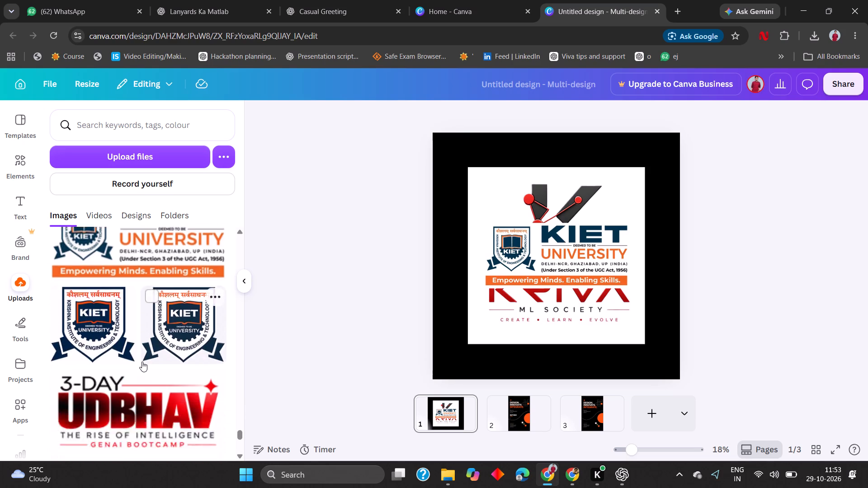
scroll(142, 363, "down", 6)
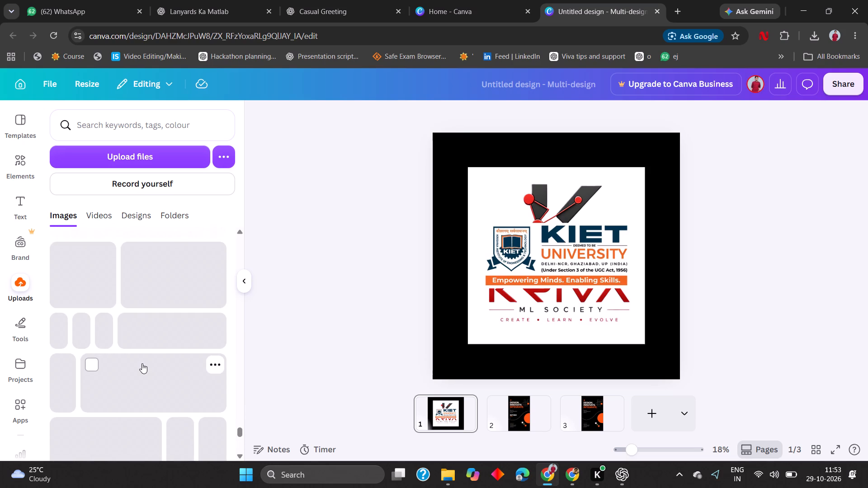
scroll(142, 364, "down", 9)
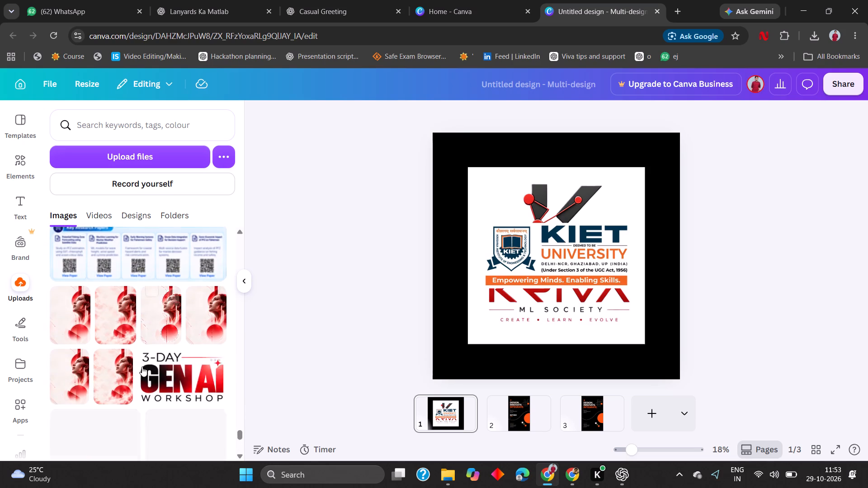
scroll(142, 366, "down", 11)
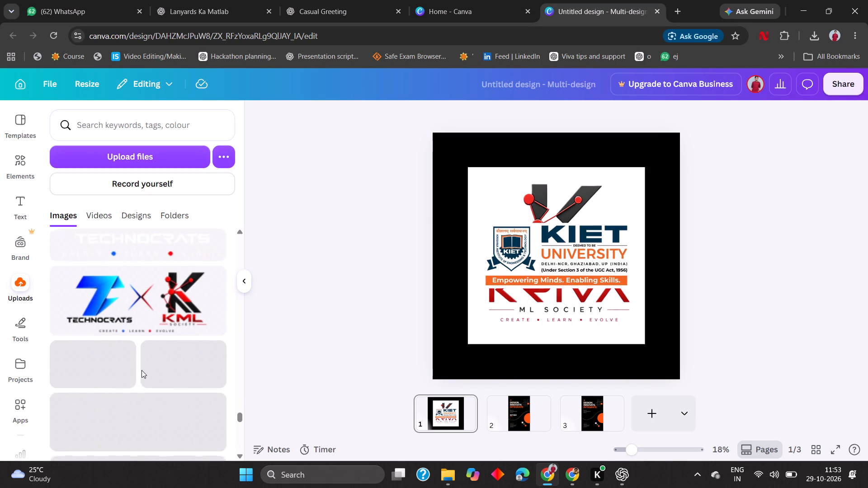
scroll(142, 370, "down", 7)
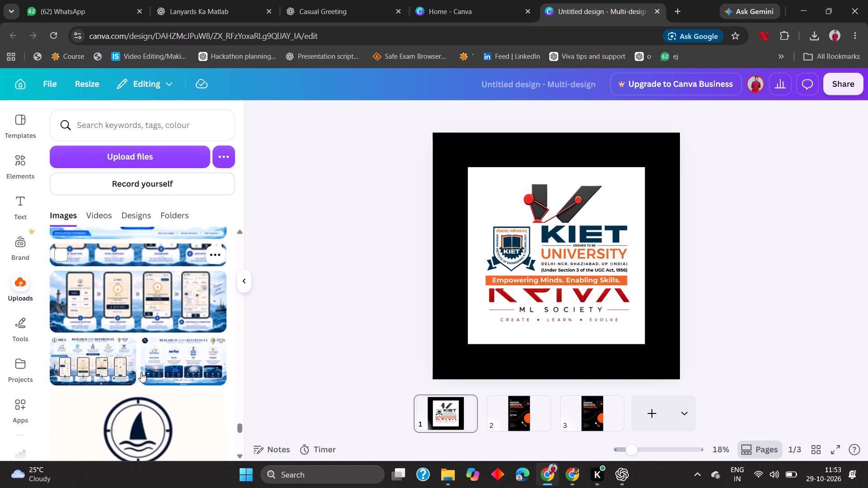
scroll(141, 372, "down", 9)
scroll(141, 373, "up", 4)
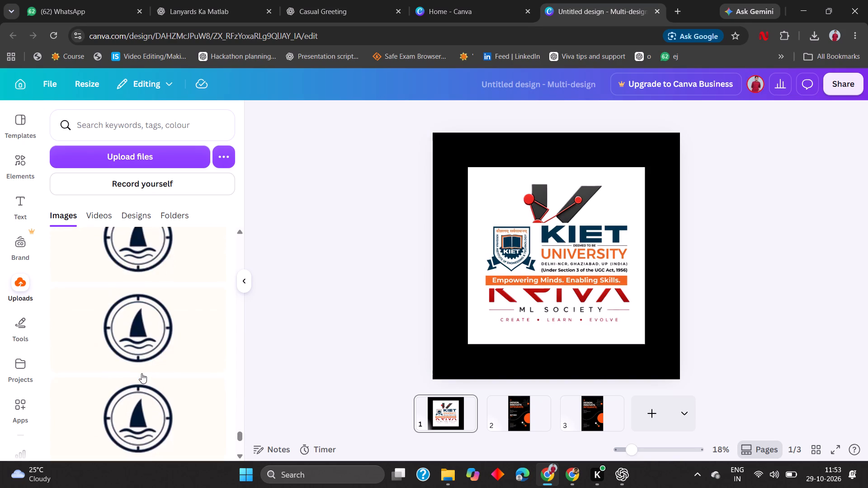
scroll(142, 373, "up", 10)
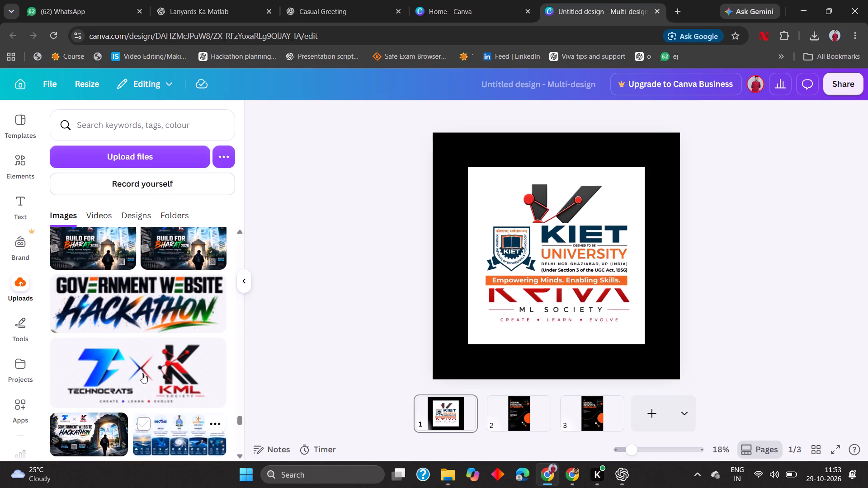
scroll(142, 373, "up", 6)
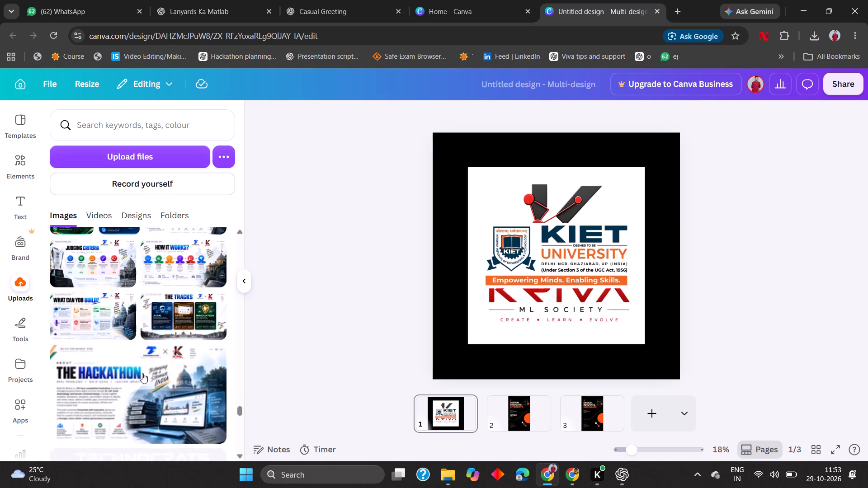
scroll(142, 373, "up", 3)
scroll(142, 374, "down", 17)
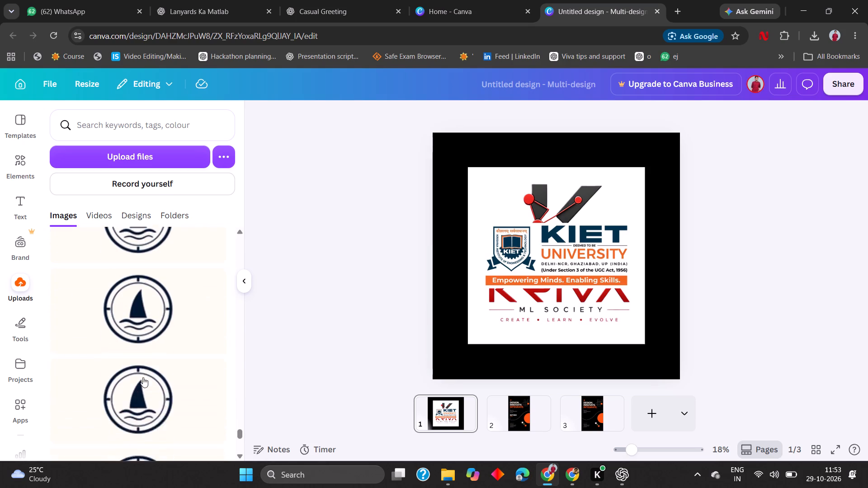
scroll(143, 377, "down", 10)
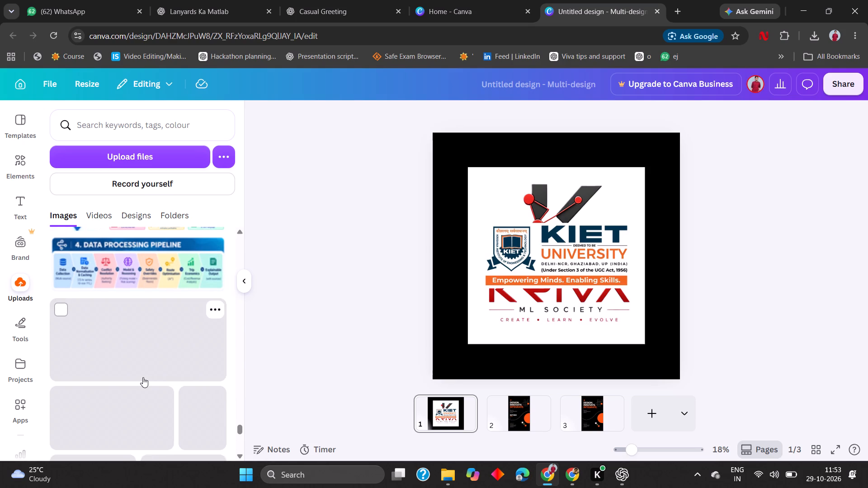
scroll(143, 377, "down", 9)
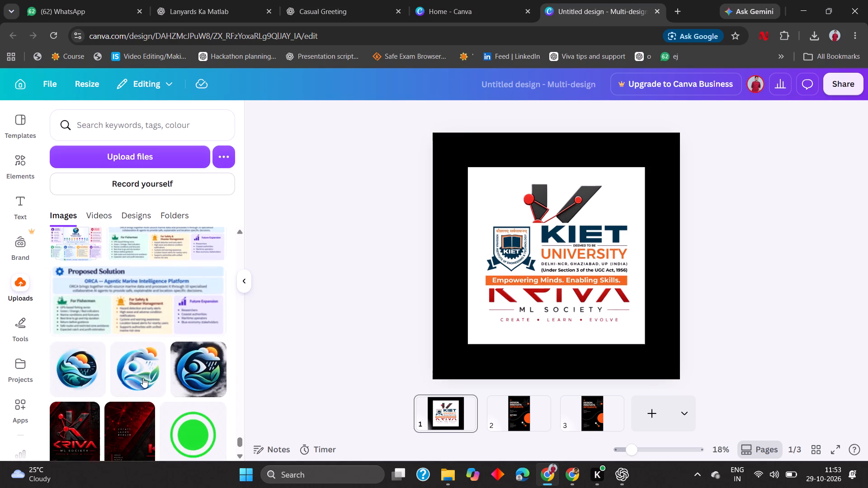
scroll(143, 378, "down", 6)
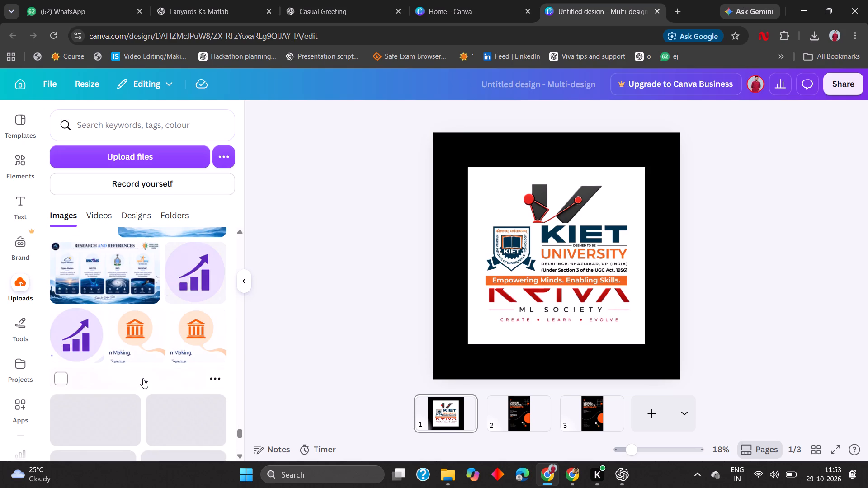
scroll(143, 379, "down", 7)
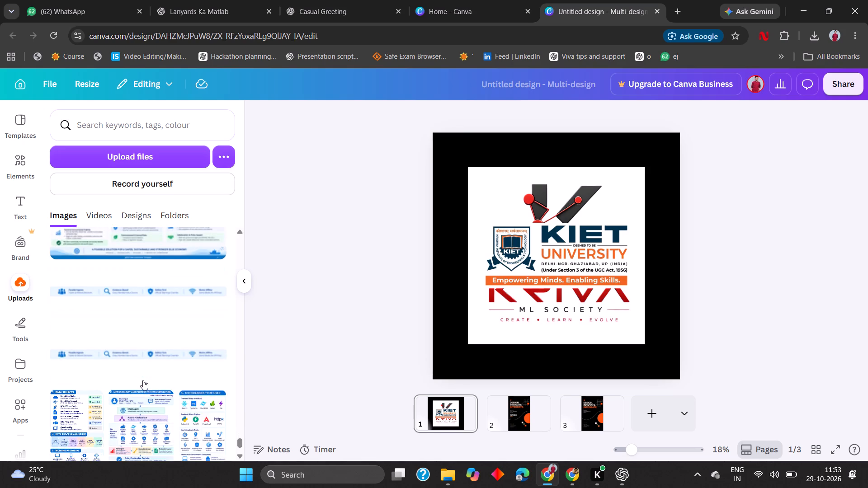
scroll(143, 380, "down", 7)
scroll(145, 381, "up", 7)
scroll(142, 386, "down", 10)
scroll(142, 388, "up", 4)
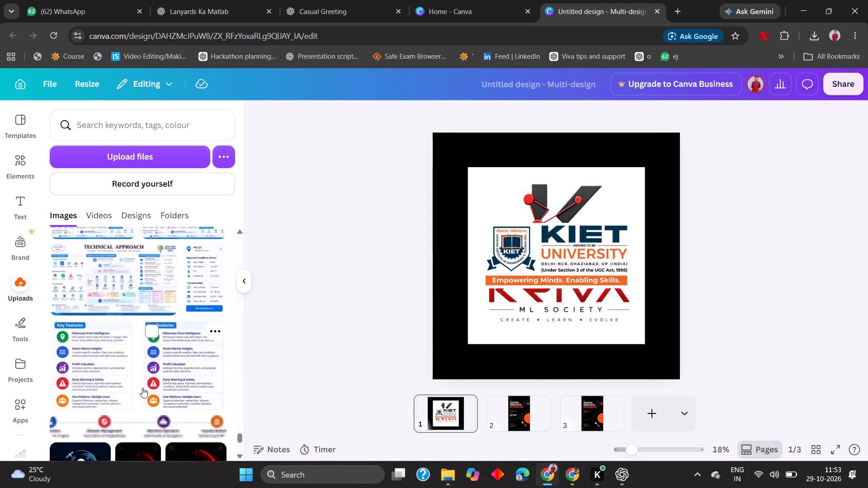
Look back through the uploaded images up to the newest Build for Bharat artwork for reusable logos.
scroll(142, 388, "up", 20)
scroll(142, 388, "up", 5)
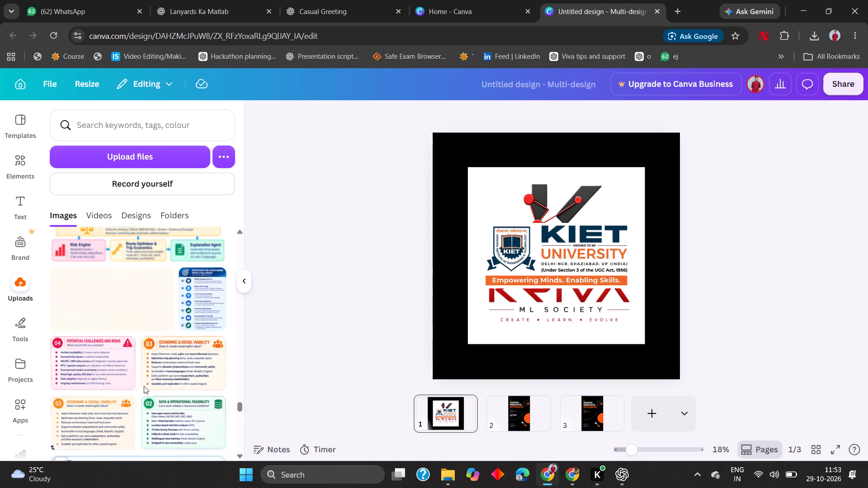
scroll(144, 386, "up", 17)
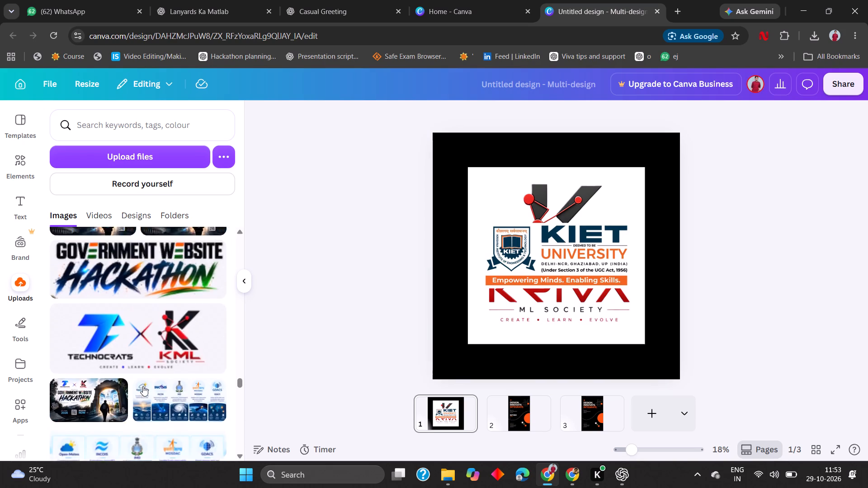
scroll(143, 386, "up", 19)
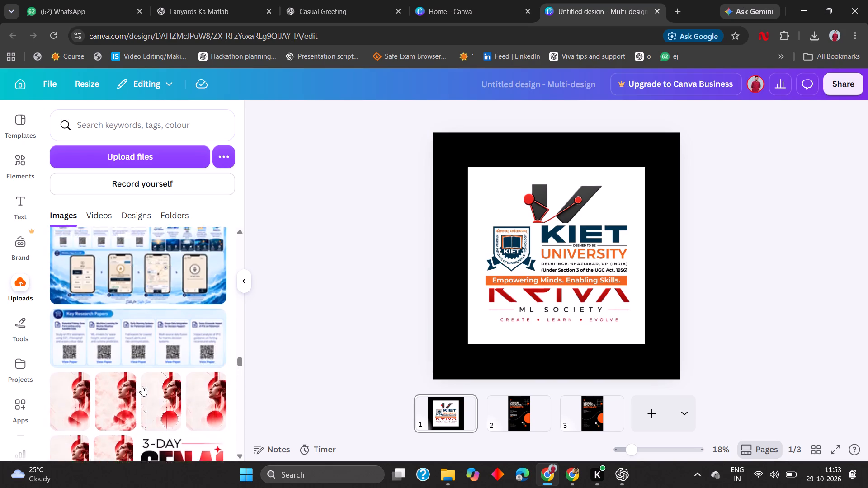
scroll(142, 386, "up", 19)
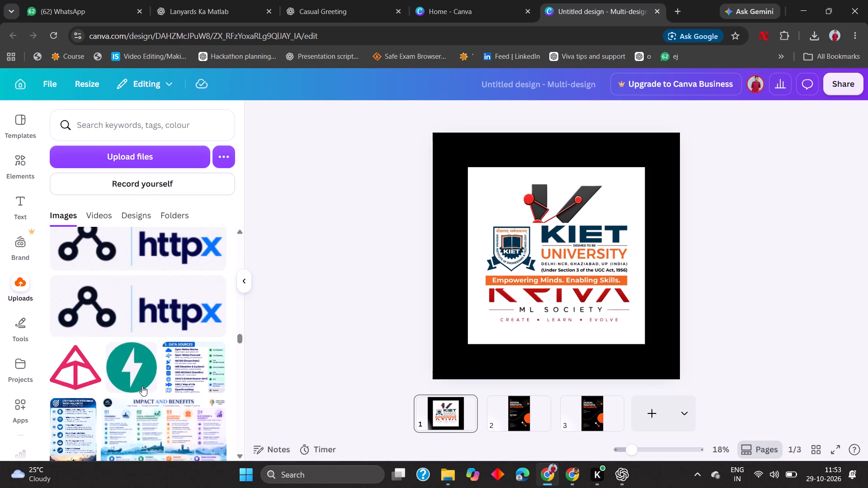
scroll(142, 386, "up", 4)
scroll(142, 387, "down", 4)
scroll(142, 389, "up", 12)
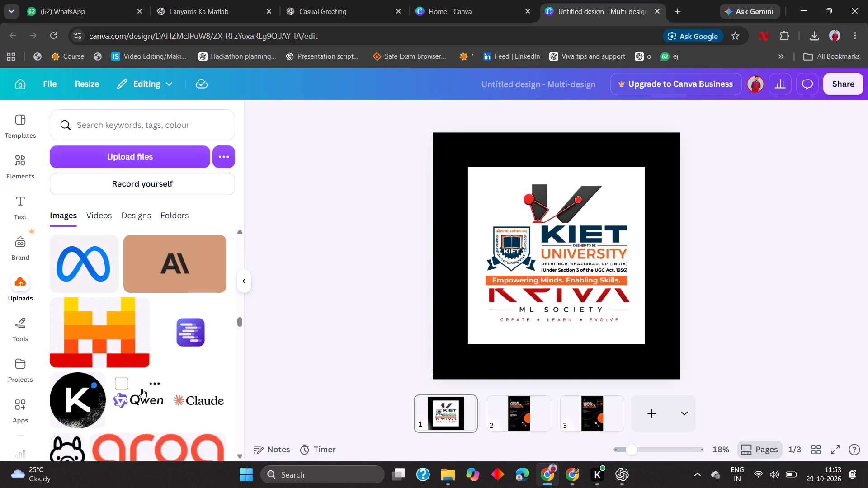
scroll(142, 389, "up", 20)
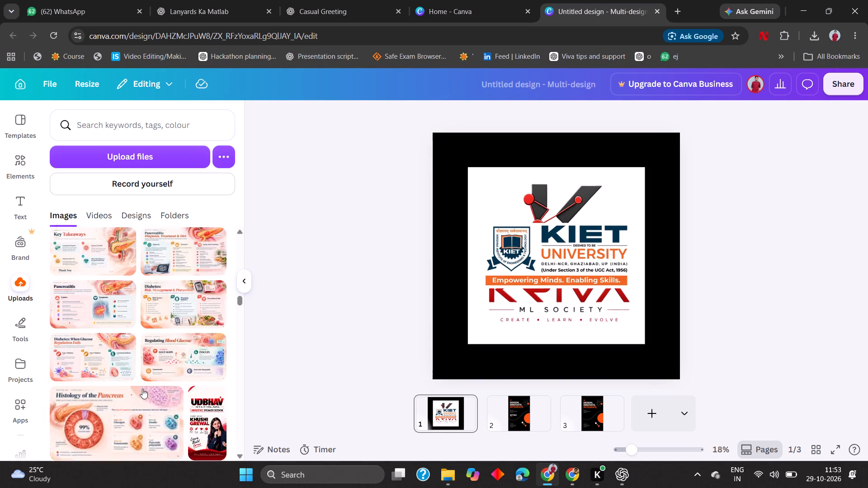
scroll(142, 389, "up", 20)
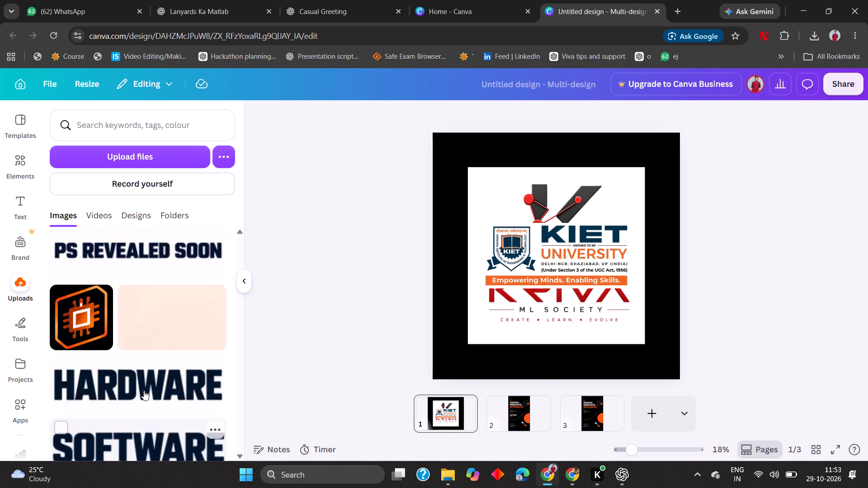
scroll(144, 390, "up", 19)
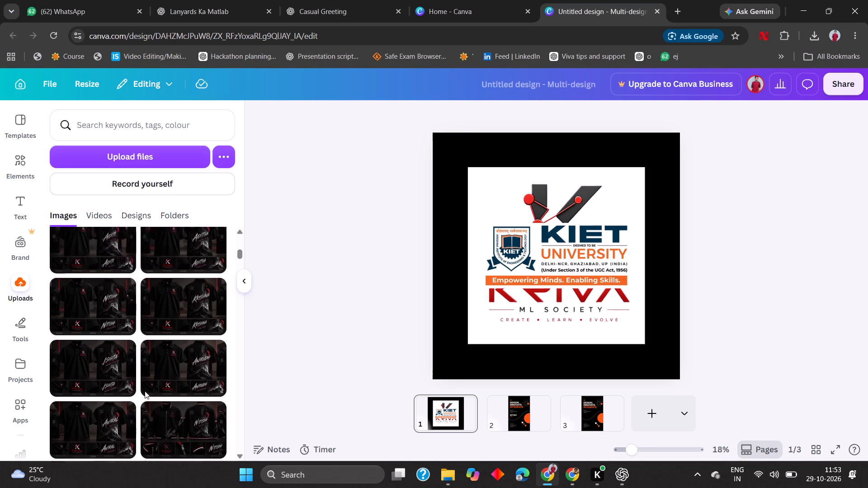
scroll(145, 391, "up", 17)
scroll(145, 392, "down", 2)
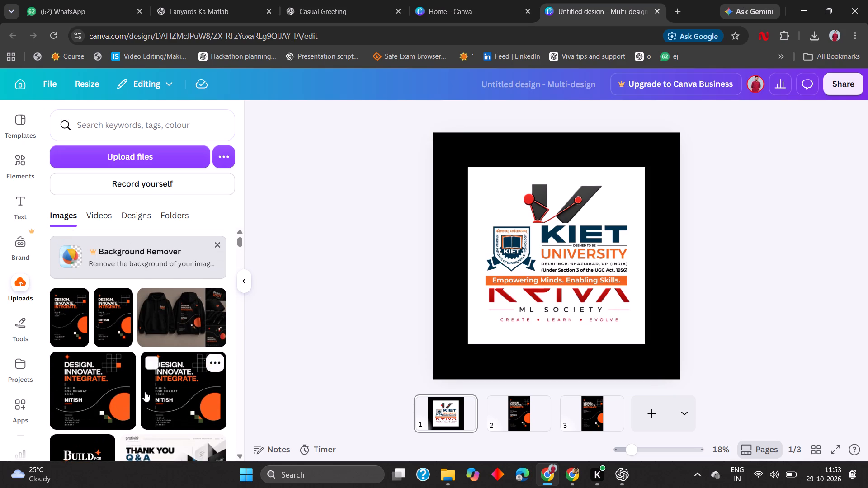
scroll(145, 392, "down", 20)
scroll(145, 392, "down", 3)
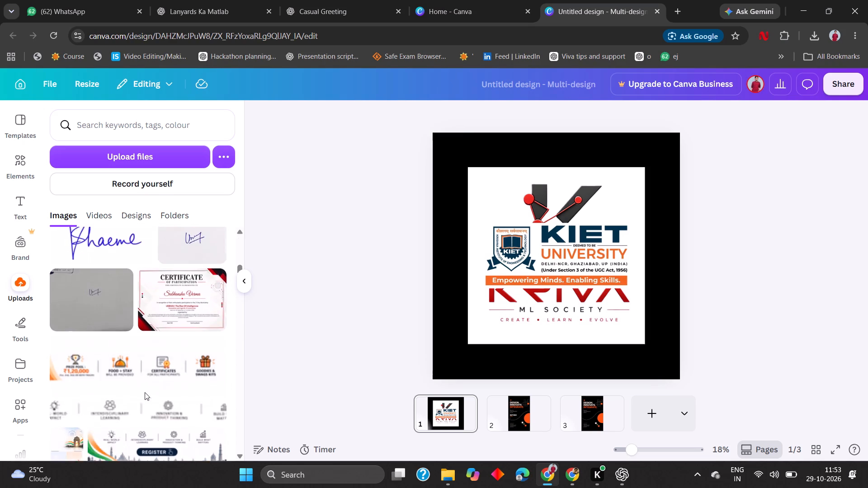
scroll(145, 392, "down", 3)
left_click(317, 226)
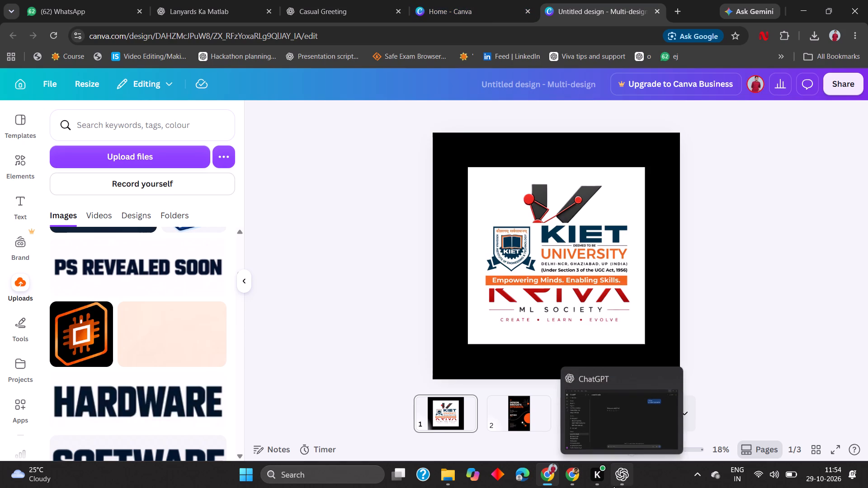
Switch to the other Chrome window with the Dark Blue and Green Gradient Modular Corporate Lanyard design.
left_click(578, 487)
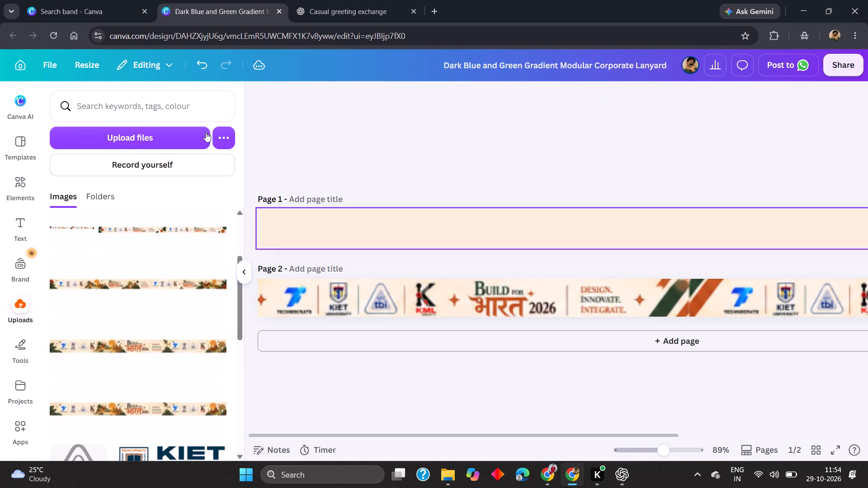
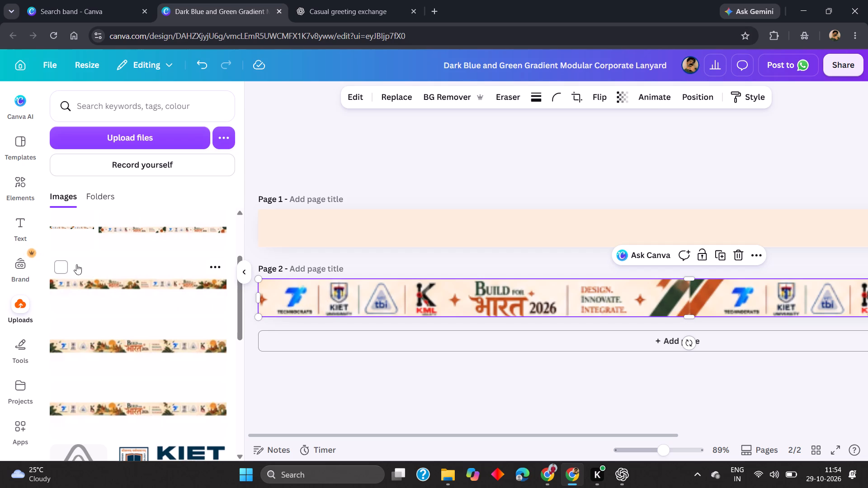
Look through the lanyard design's uploaded images, from the newest strip artwork down to the older logos, for reusable assets.
scroll(122, 339, "up", 6)
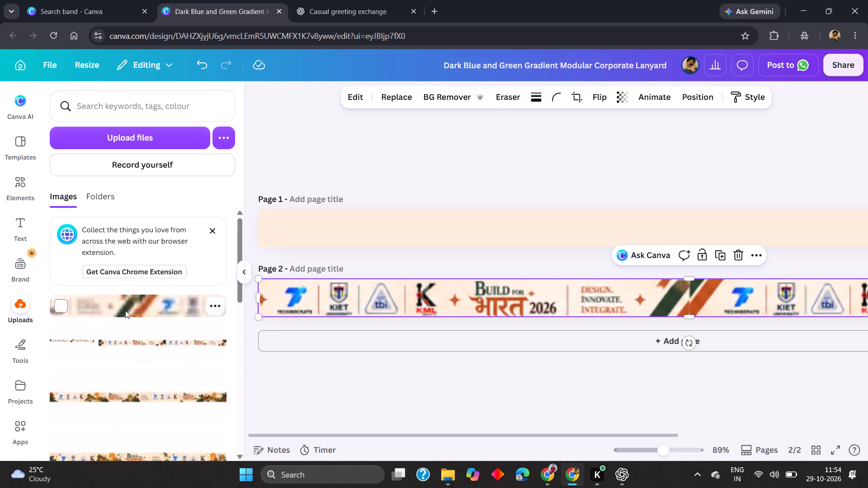
scroll(125, 310, "up", 3)
left_click(20, 300)
left_click(21, 300)
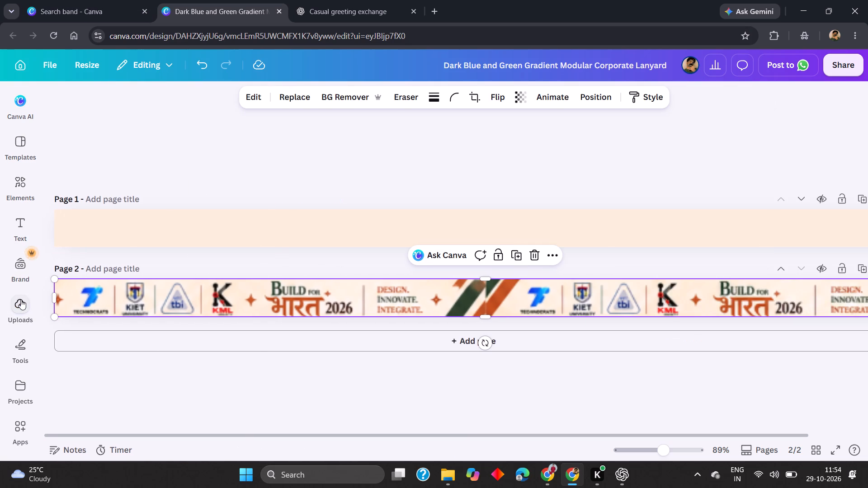
scroll(81, 338, "down", 7)
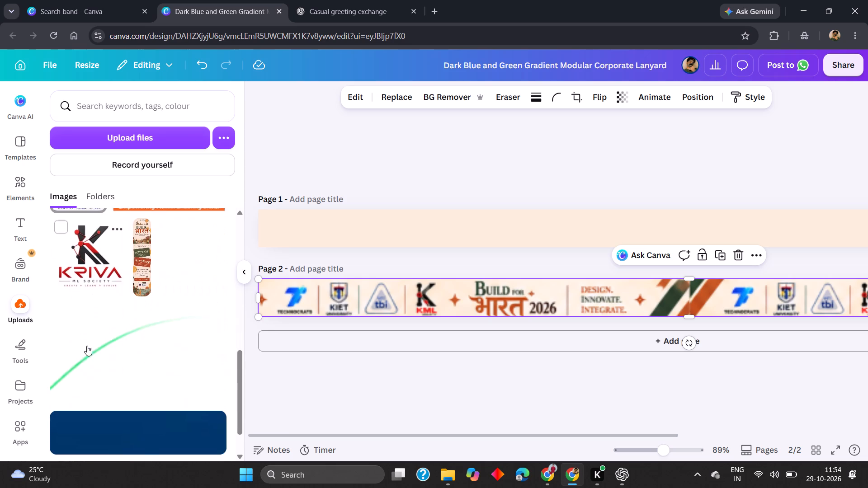
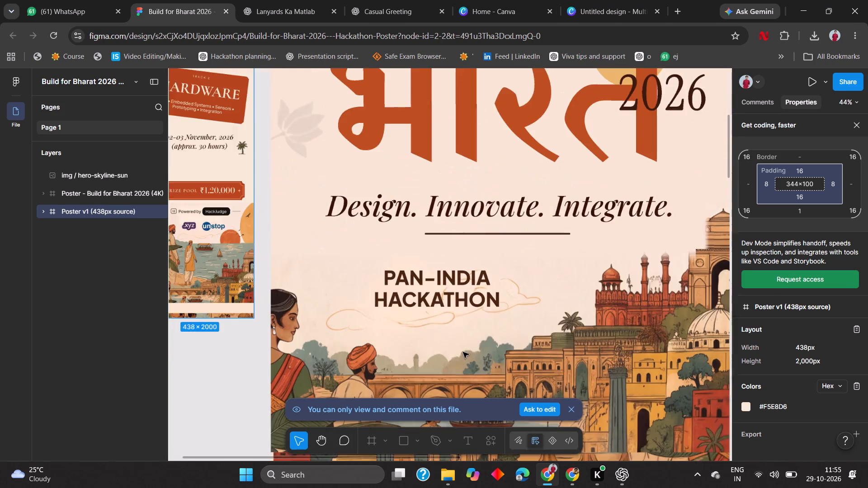
Select the Technocrats logo in the repeating Technocrats and Kriva logo strip at the foot of the large Build for Bharat poster.
scroll(462, 352, "down", 8)
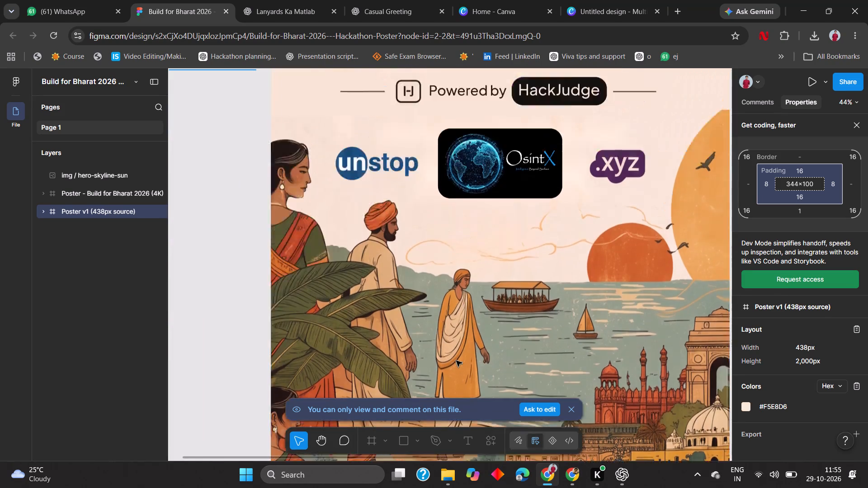
scroll(456, 361, "down", 5)
scroll(456, 361, "up", 5)
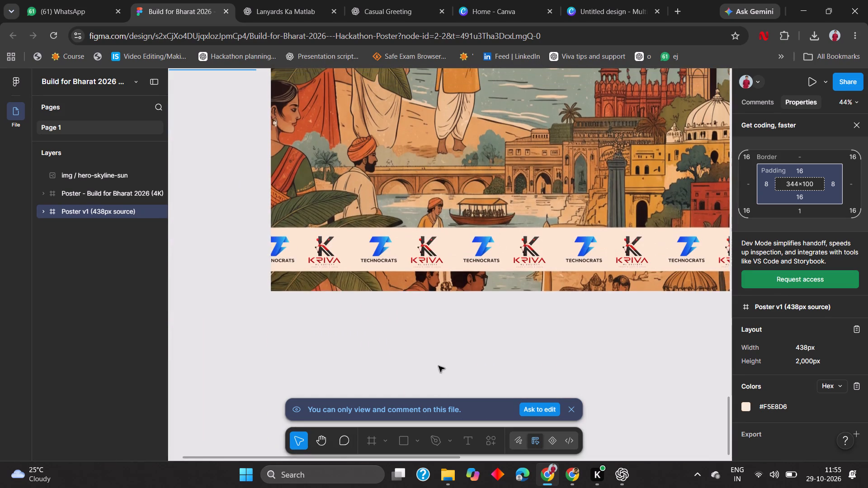
scroll(439, 366, "up", 1)
left_click(378, 252)
double_click(384, 256)
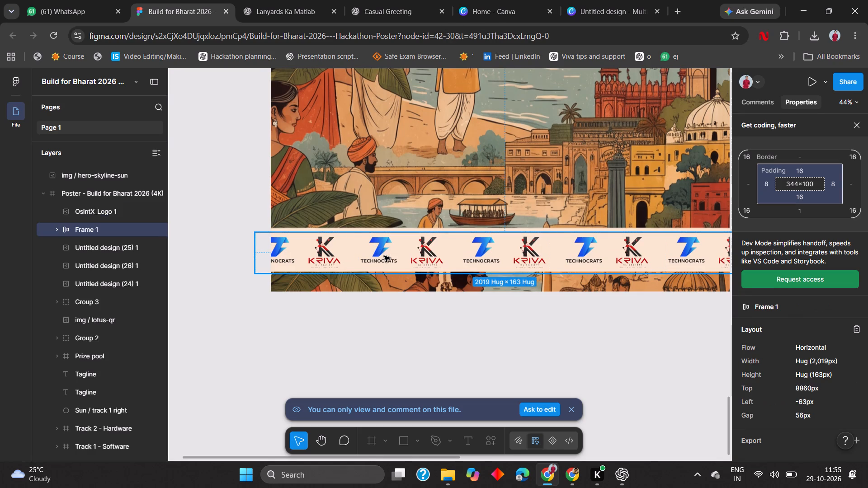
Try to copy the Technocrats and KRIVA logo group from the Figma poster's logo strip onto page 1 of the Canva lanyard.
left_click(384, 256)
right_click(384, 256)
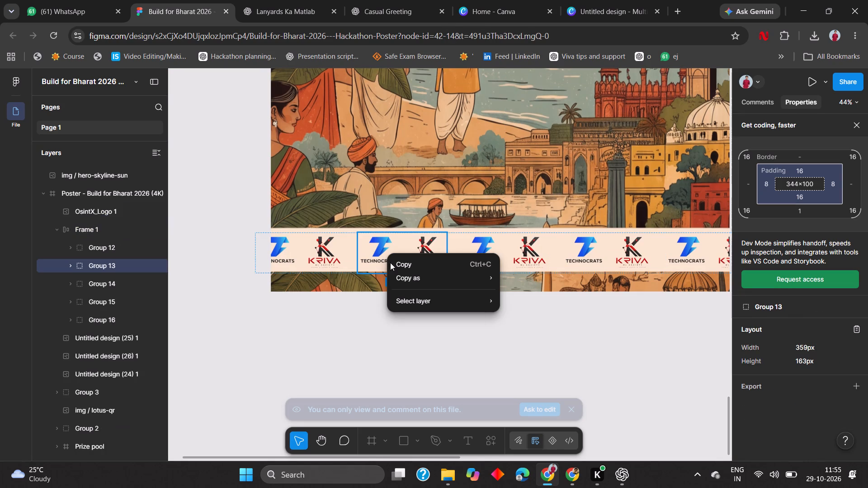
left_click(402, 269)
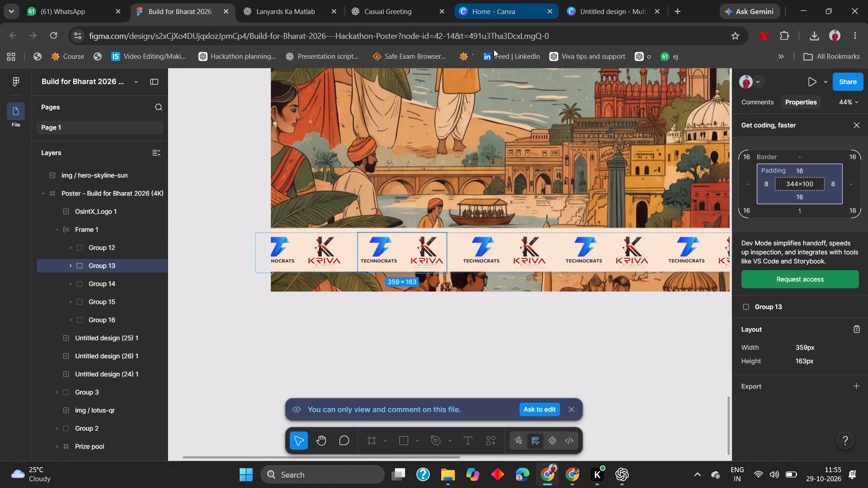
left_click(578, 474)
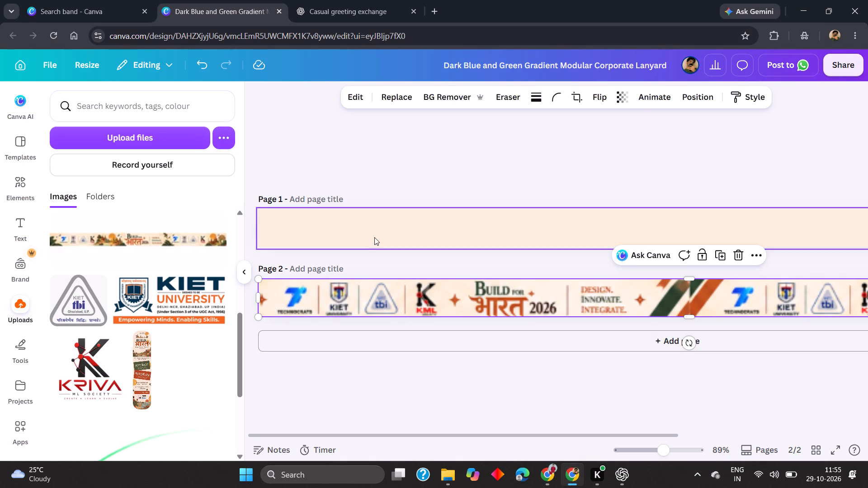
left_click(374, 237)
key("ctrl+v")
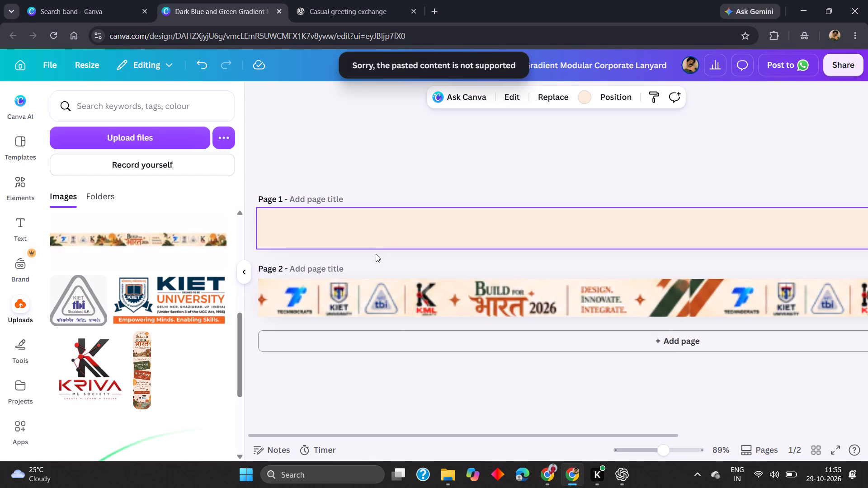
Copy the poster's Technocrats and KRIVA logo group as PNG and paste it near the left end of Canva page 1.
left_click(552, 480)
left_click(410, 265)
right_click(408, 264)
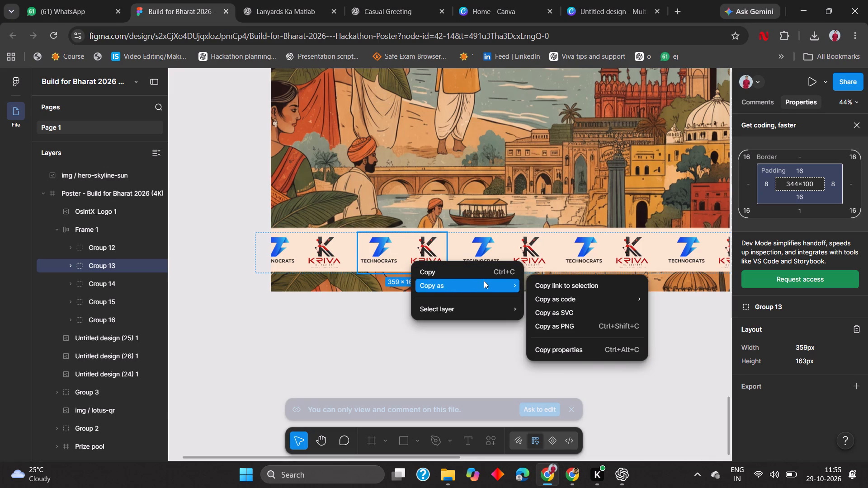
left_click(546, 327)
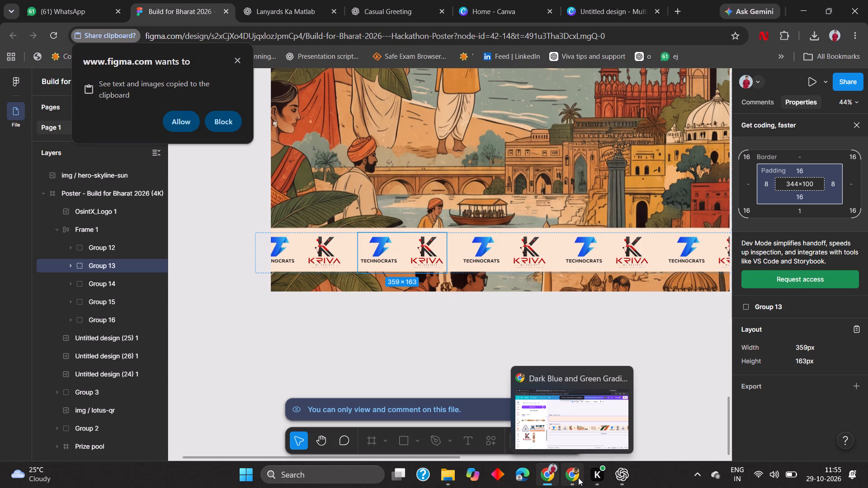
left_click(179, 123)
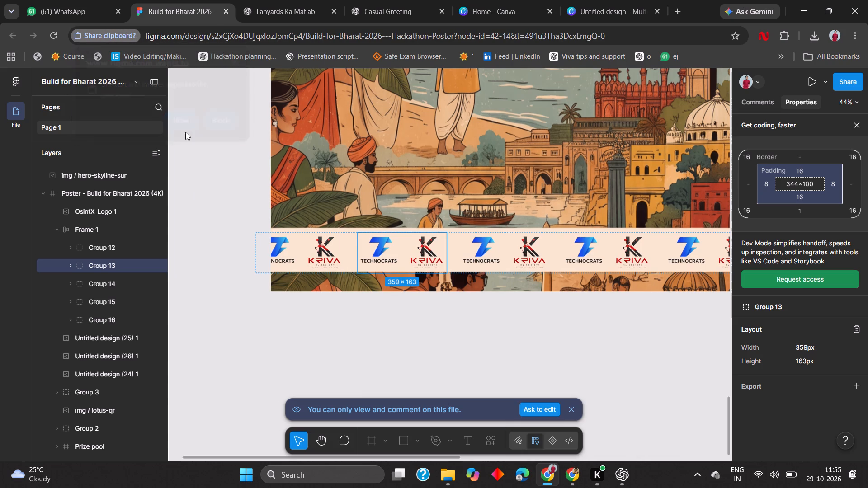
left_click(576, 473)
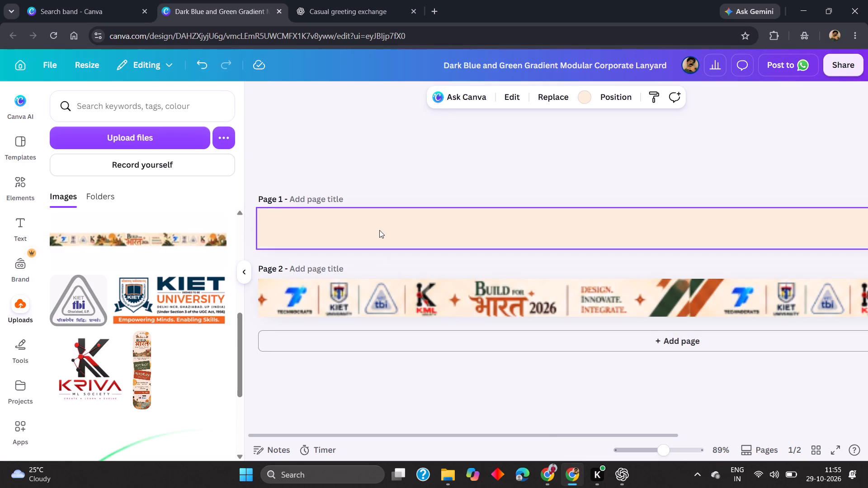
left_click(379, 230)
key("ctrl+v")
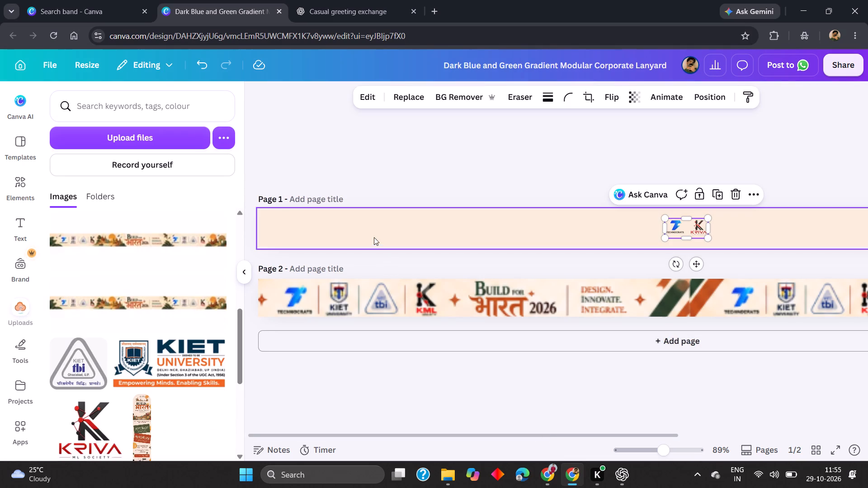
scroll(374, 237, "up", 3)
left_click_drag(677, 227, 320, 221)
Crop the pasted logo image from its right side so that only the Technocrats logo remains.
scroll(322, 225, "up", 4)
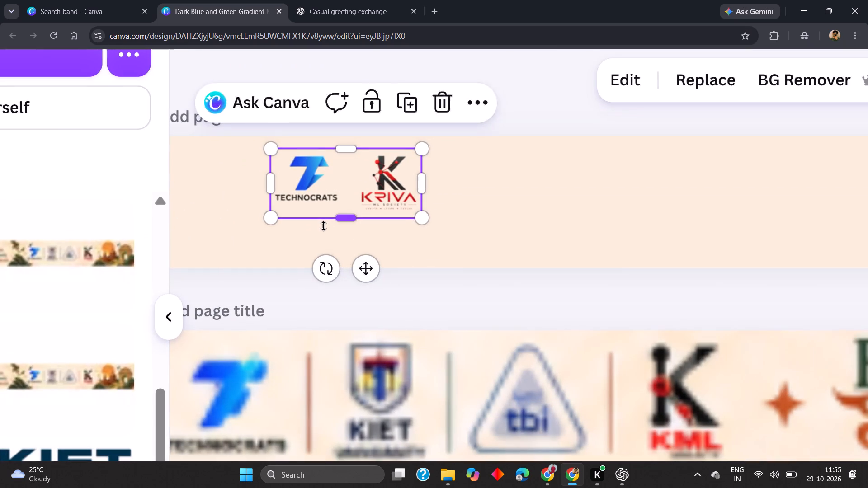
scroll(324, 226, "up", 1)
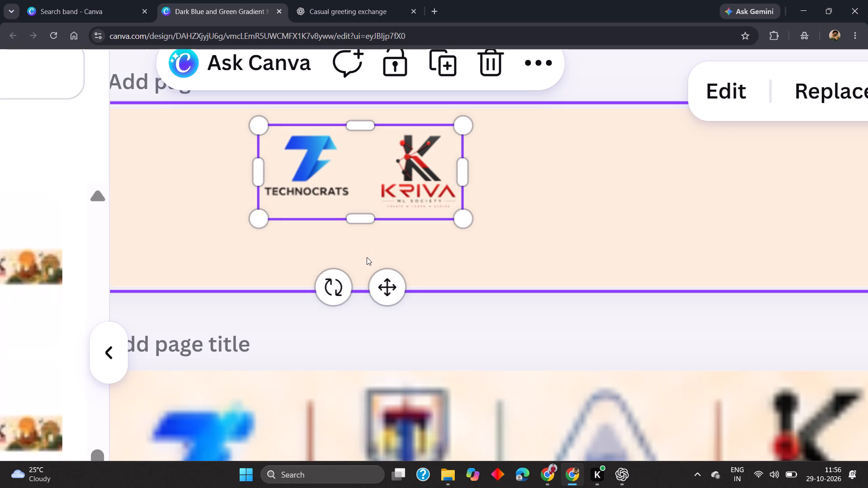
scroll(372, 262, "right", 3)
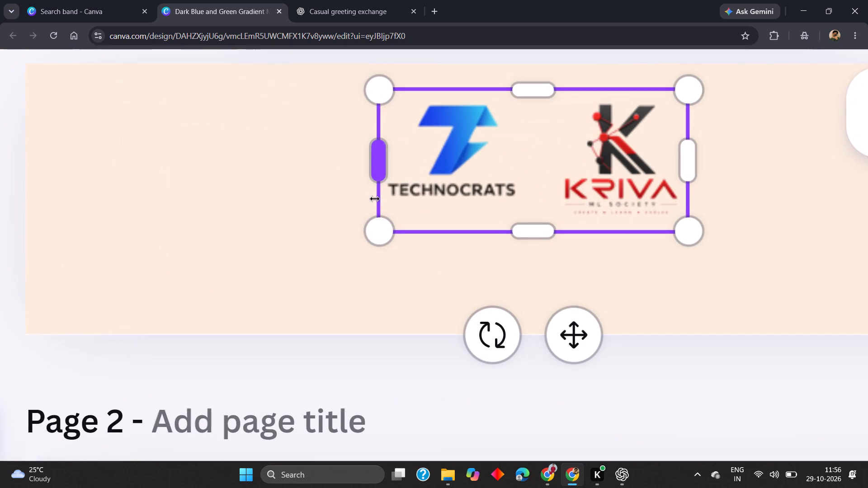
left_click_drag(688, 167, 661, 172)
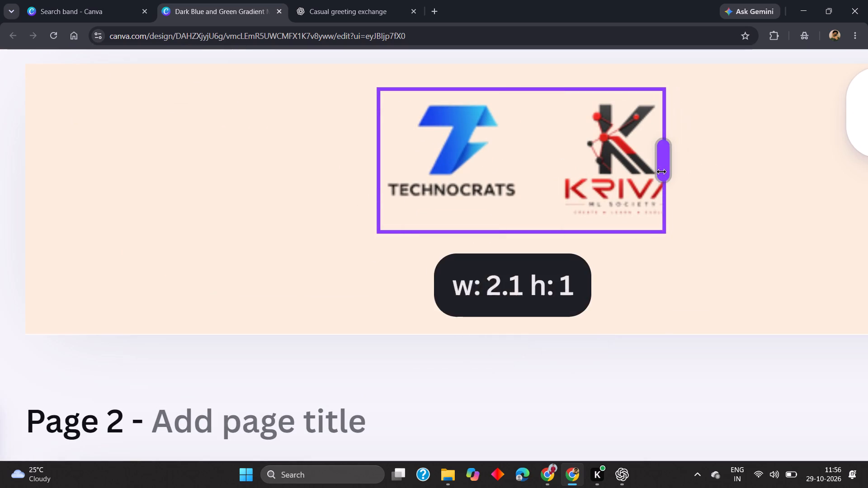
left_click_drag(661, 172, 653, 174)
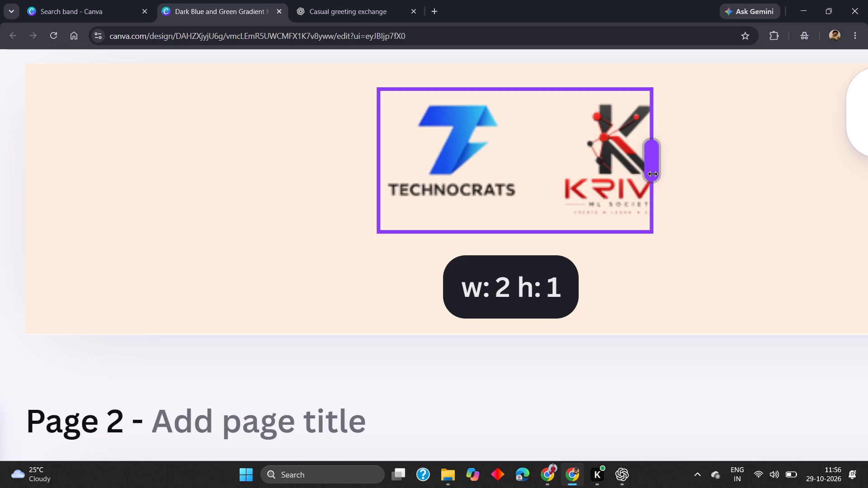
left_click_drag(653, 174, 652, 175)
left_click_drag(652, 175, 637, 184)
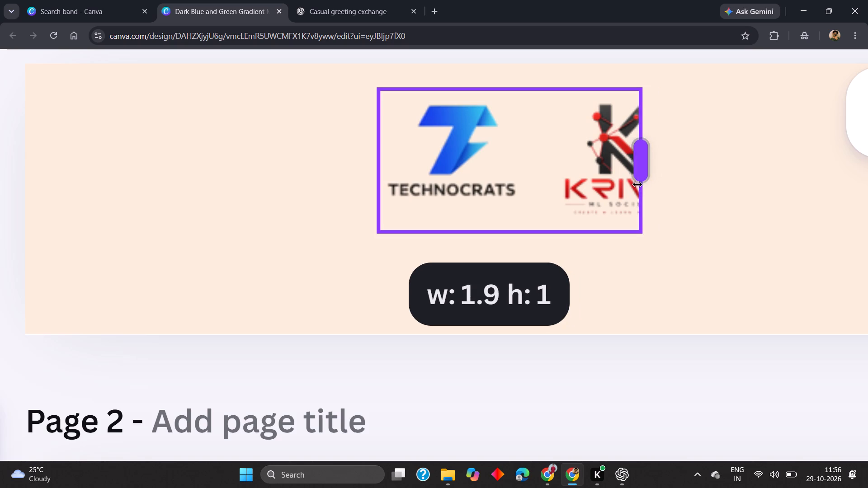
left_click_drag(637, 184, 561, 197)
left_click(602, 192)
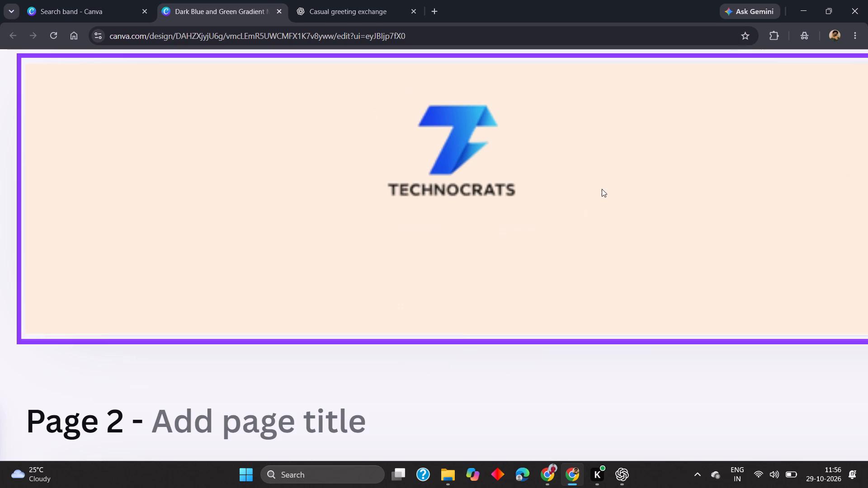
left_click(529, 176)
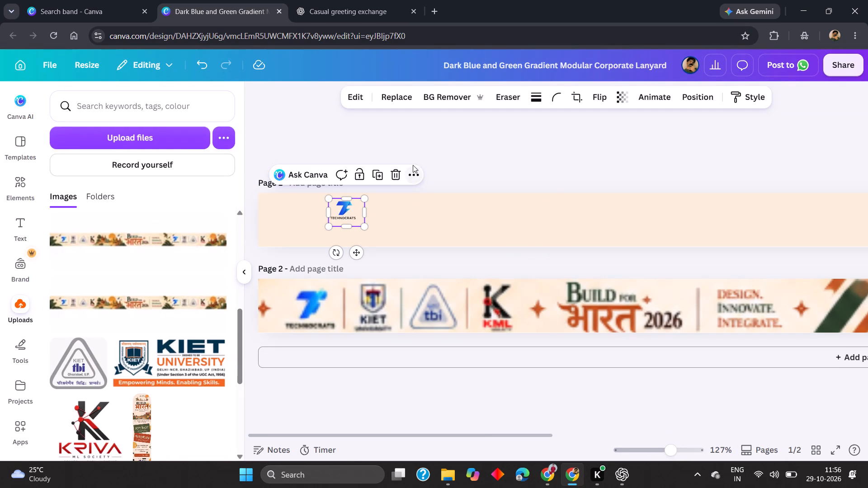
left_click(442, 153)
Enlarge the Technocrats logo and align it over the blurry Technocrats logo in the page 2 strip, matching its size.
left_click(352, 211)
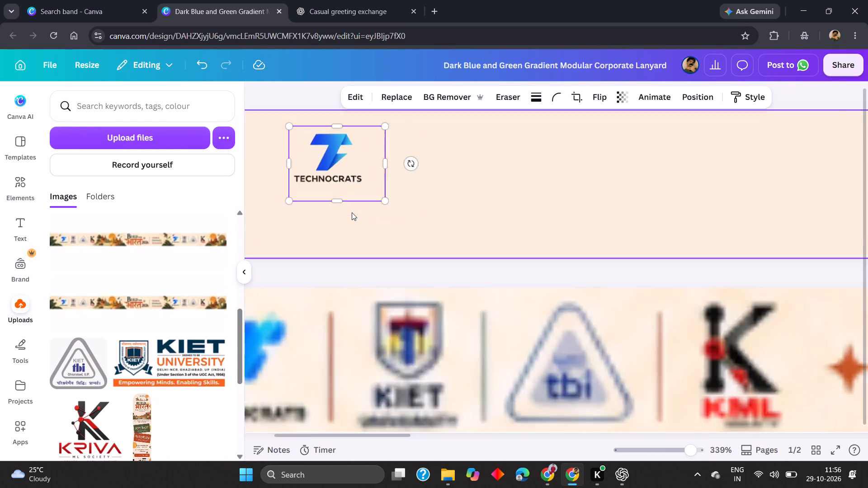
scroll(352, 215, "right", 3)
scroll(352, 217, "up", 1)
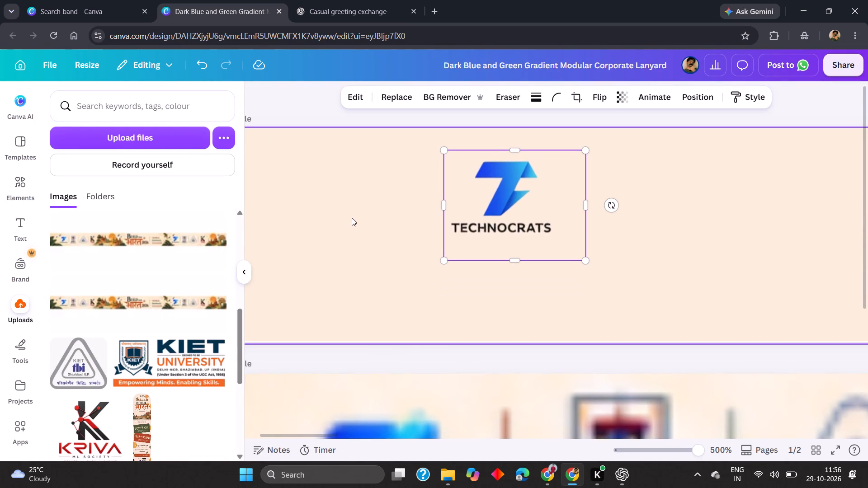
scroll(352, 218, "up", 1)
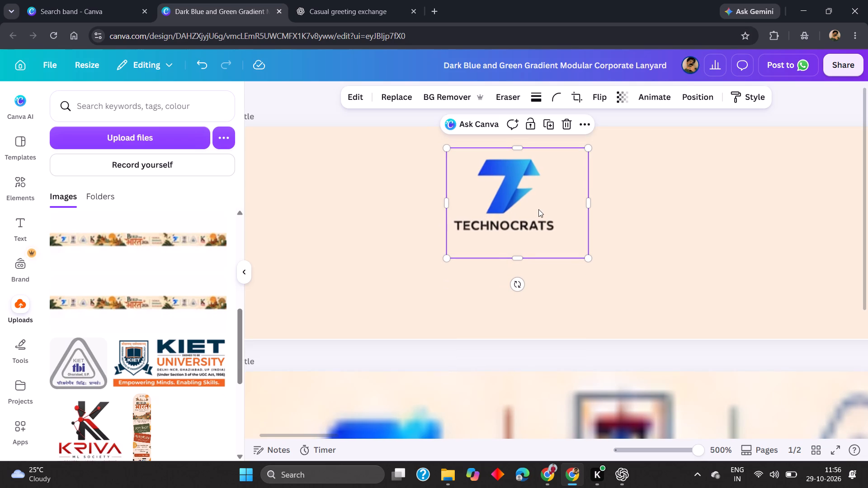
scroll(462, 267, "right", 1)
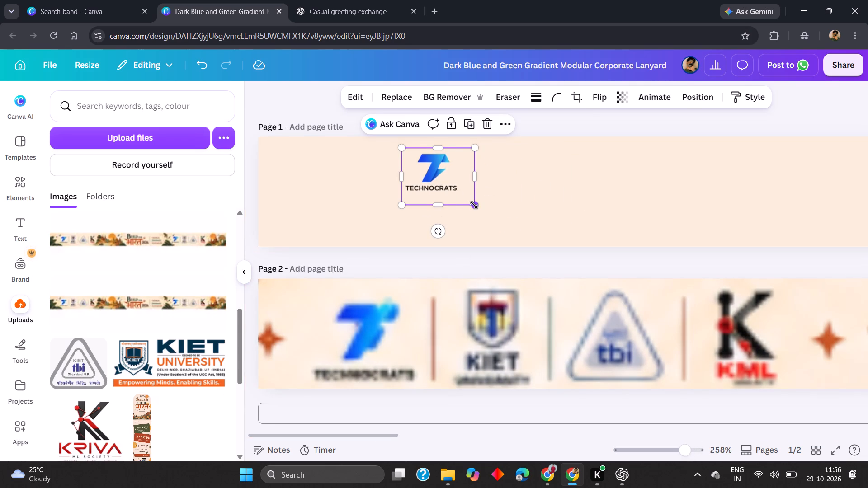
left_click_drag(474, 205, 516, 243)
left_click_drag(468, 209, 391, 357)
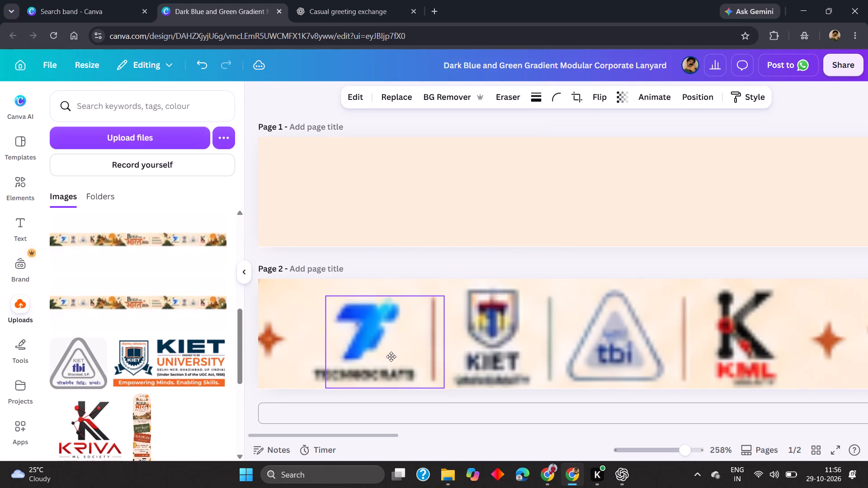
left_click_drag(391, 357, 380, 351)
left_click_drag(379, 343, 379, 349)
scroll(415, 360, "down", 2)
left_click_drag(474, 394, 539, 435)
left_click_drag(392, 385, 370, 371)
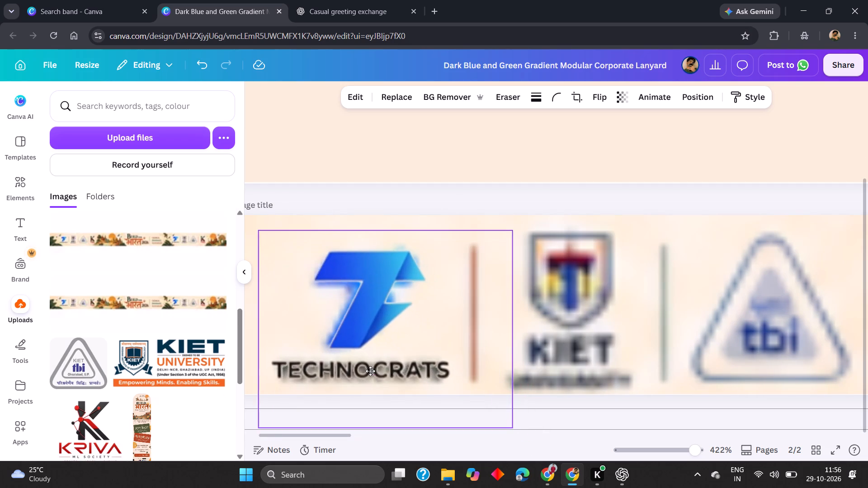
left_click_drag(370, 371, 370, 371)
Copy the resized Technocrats logo from page 2 onto page 1 and nudge it up within the strip.
left_click(556, 274)
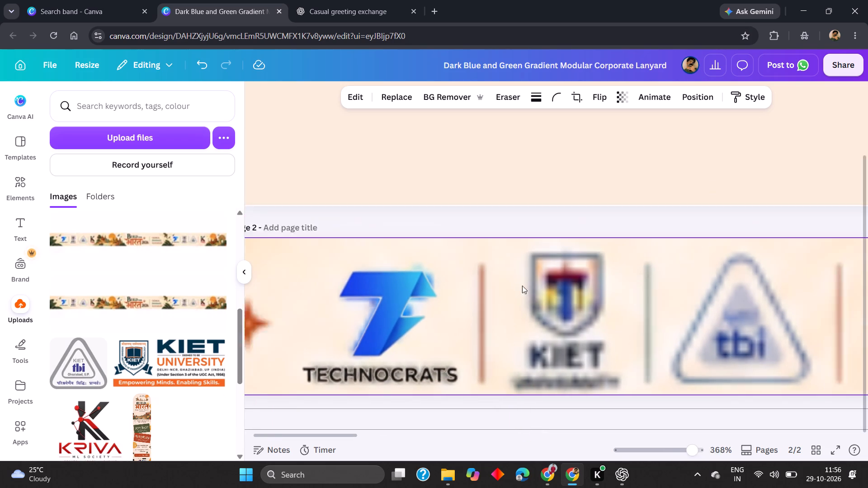
left_click(356, 347)
key("ctrl+c")
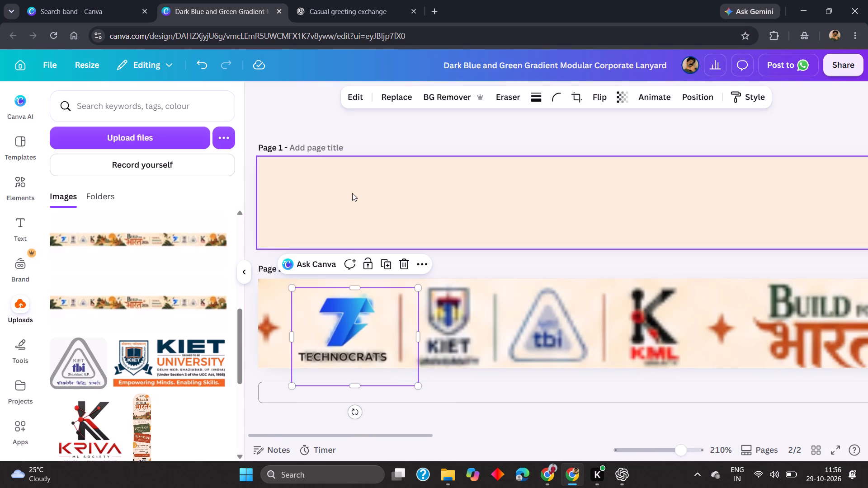
left_click(352, 193)
key("ctrl+v")
left_click(479, 187)
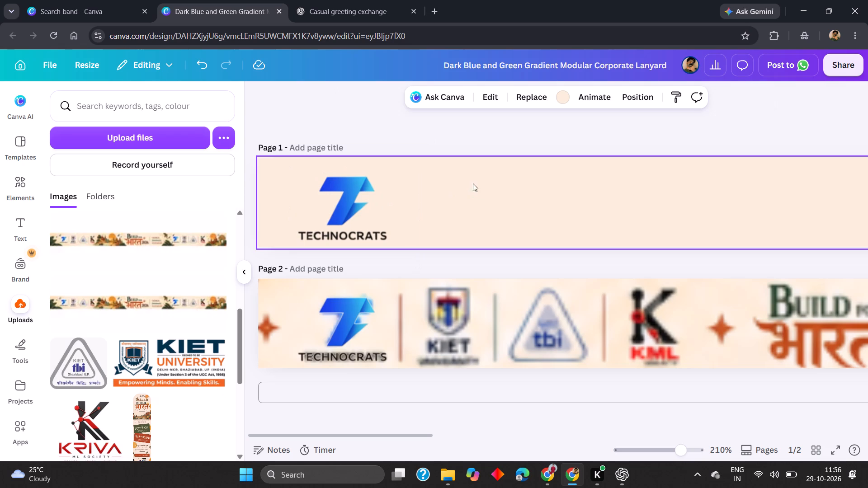
left_click(365, 217)
key("Up")
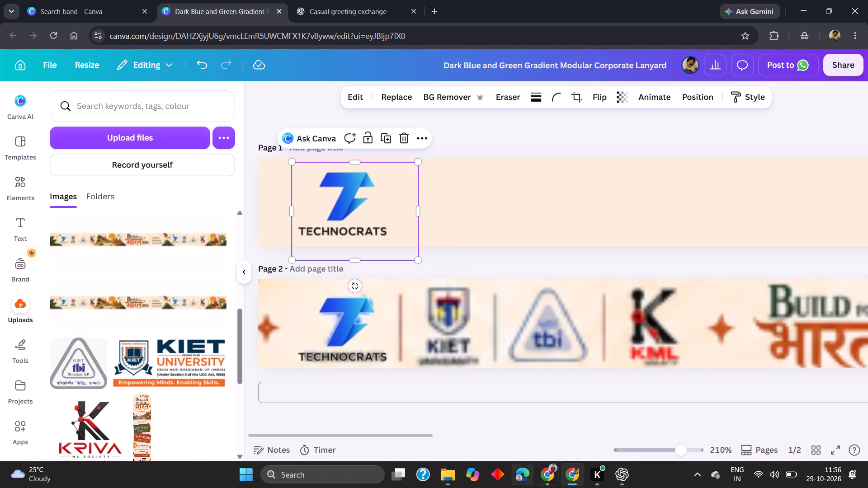
In a new tab of the other Chrome window, search Google for "kiet logo" and preview the LinkedIn KIET University emblem.
left_click(554, 472)
left_click(674, 6)
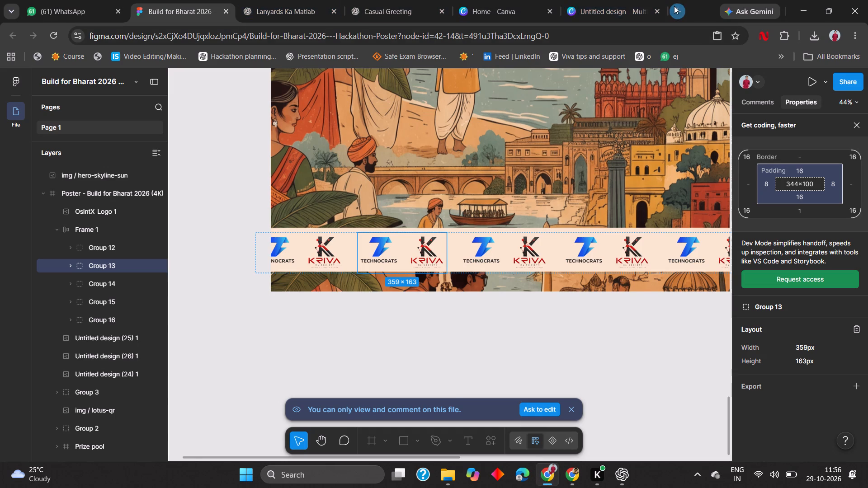
type("ki")
type("et")
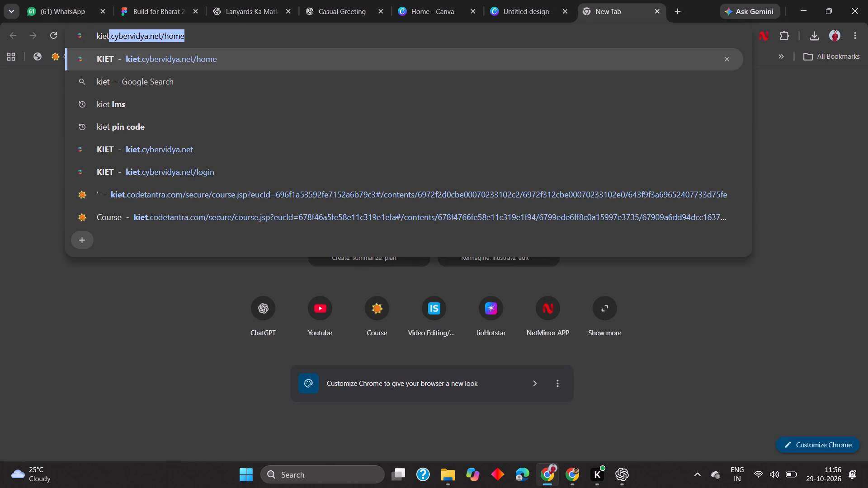
key("space")
type("log")
key("o")
key("Return")
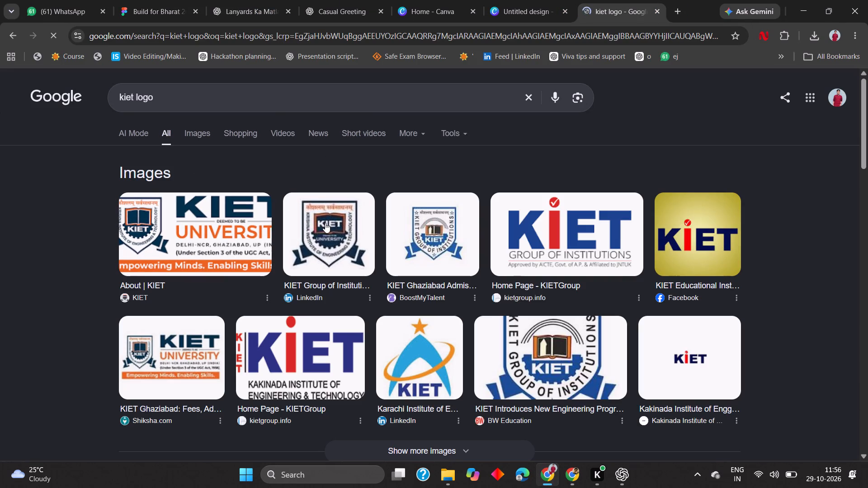
left_click(325, 223)
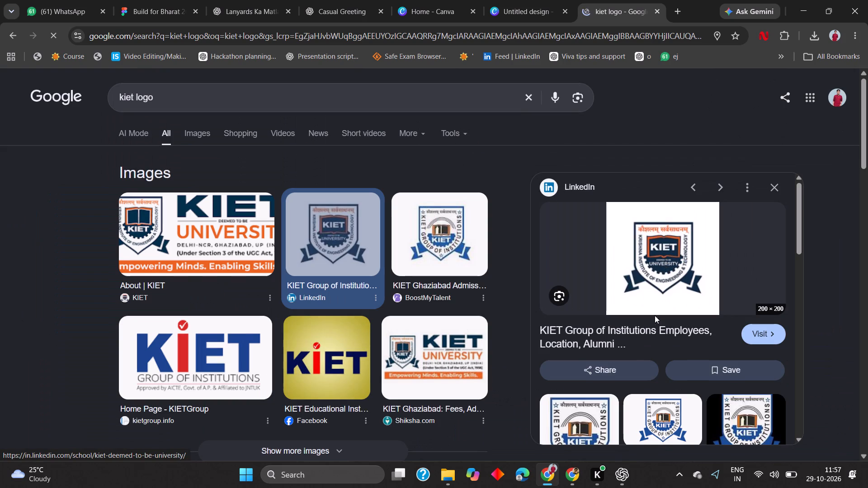
scroll(655, 319, "up", 1)
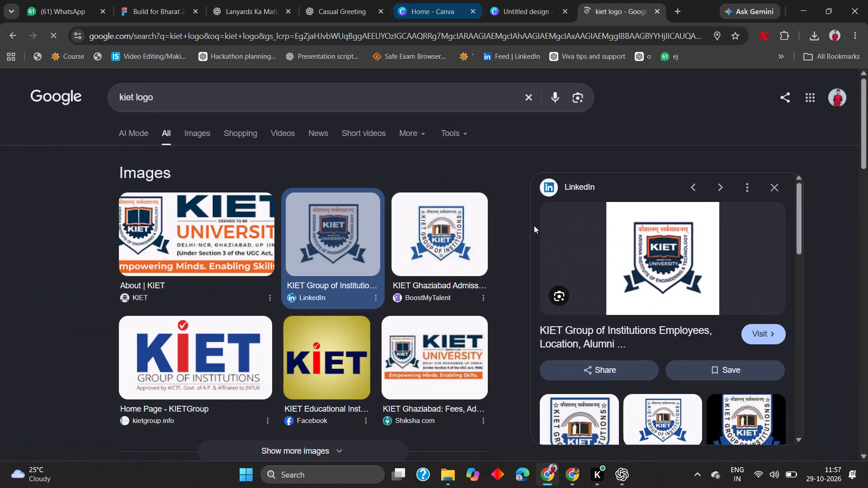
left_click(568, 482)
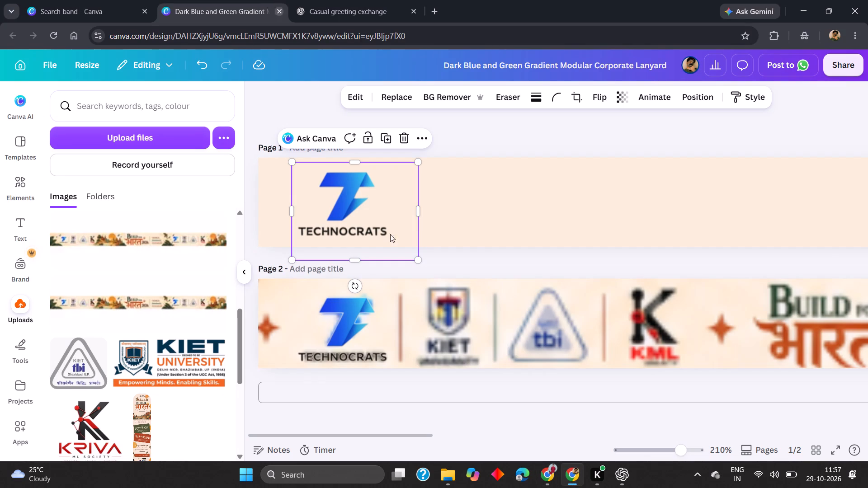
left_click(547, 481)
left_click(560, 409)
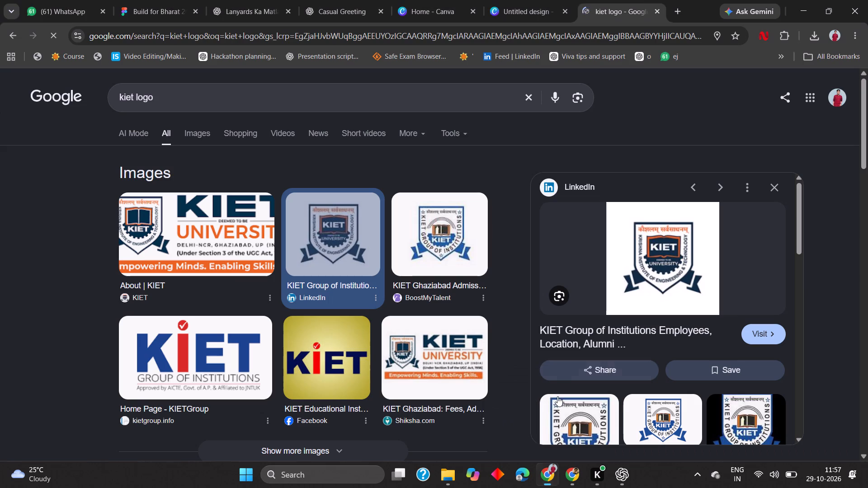
In the untitled multi-page Canva design, find the KIET University shield emblem among the uploaded images and add it to page 1.
left_click(505, 0)
scroll(206, 360, "down", 3)
scroll(200, 356, "up", 2)
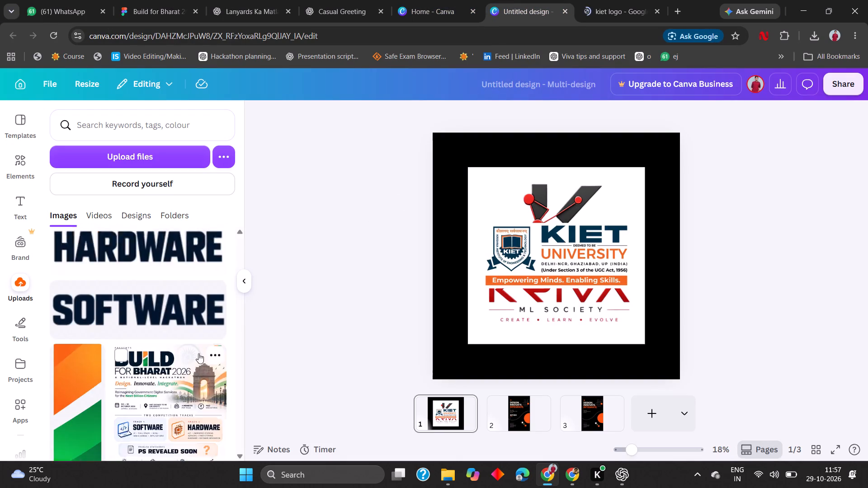
scroll(198, 353, "up", 20)
scroll(198, 353, "up", 2)
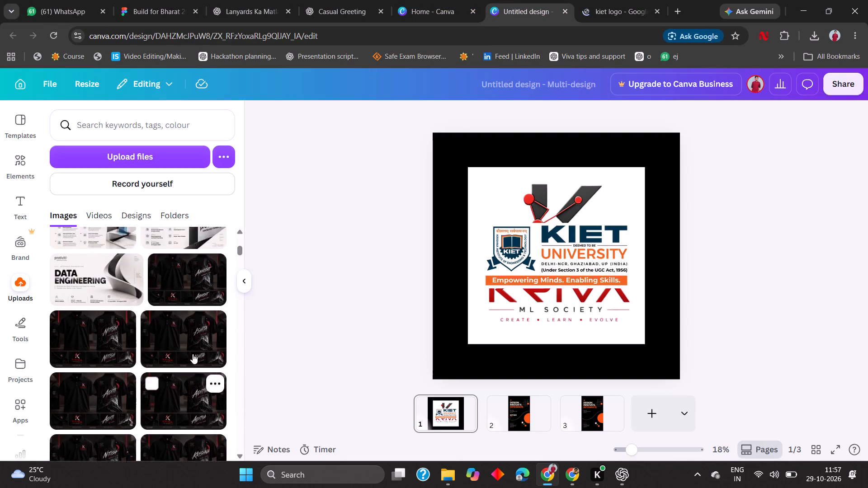
scroll(193, 354, "down", 20)
scroll(193, 354, "down", 12)
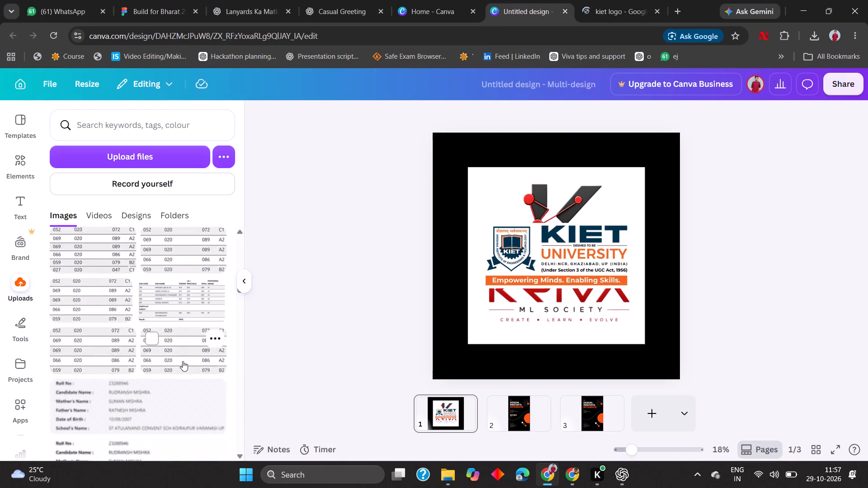
scroll(183, 361, "down", 20)
scroll(183, 361, "down", 11)
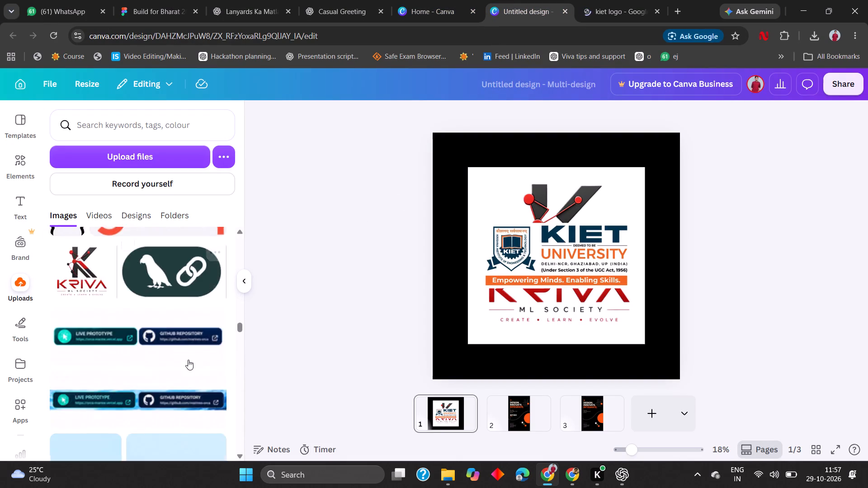
scroll(188, 360, "down", 3)
scroll(189, 360, "up", 6)
scroll(190, 357, "down", 11)
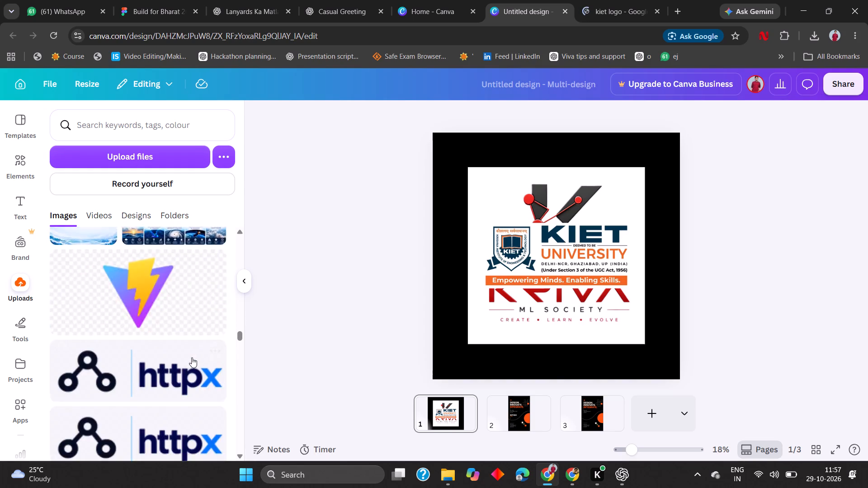
scroll(192, 357, "down", 6)
scroll(191, 358, "up", 1)
scroll(189, 361, "down", 1)
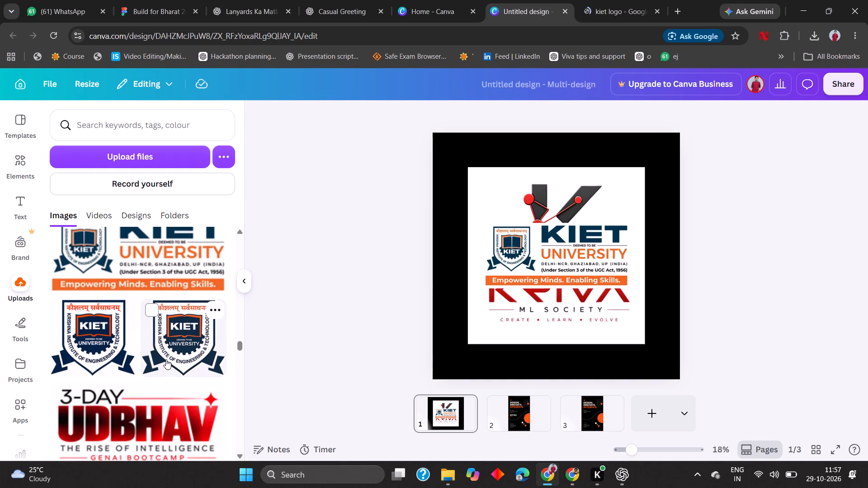
left_click(108, 343)
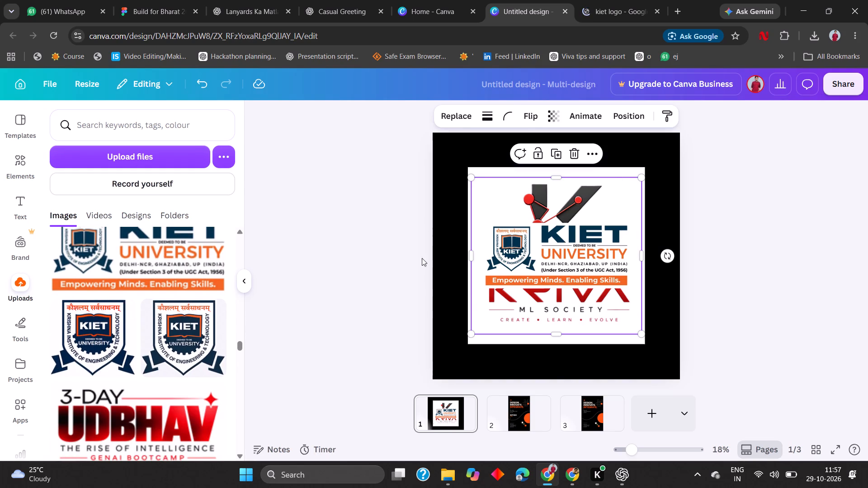
Download only the selected KIET emblem as a PNG.
right_click(590, 207)
left_click(558, 248)
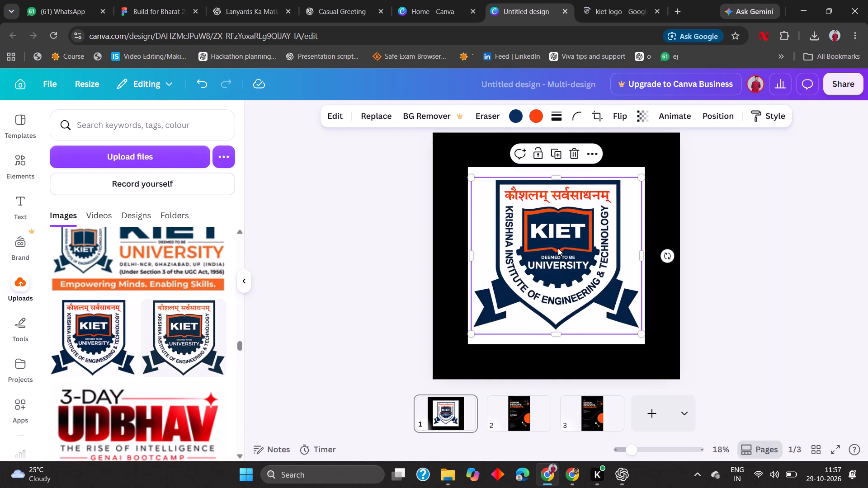
left_click(581, 146)
left_click(590, 154)
scroll(603, 349, "down", 3)
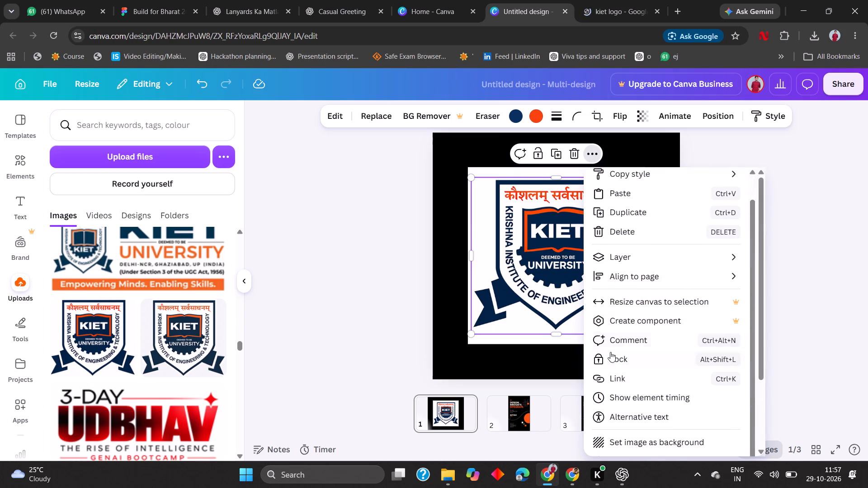
scroll(618, 368, "down", 2)
left_click(635, 384)
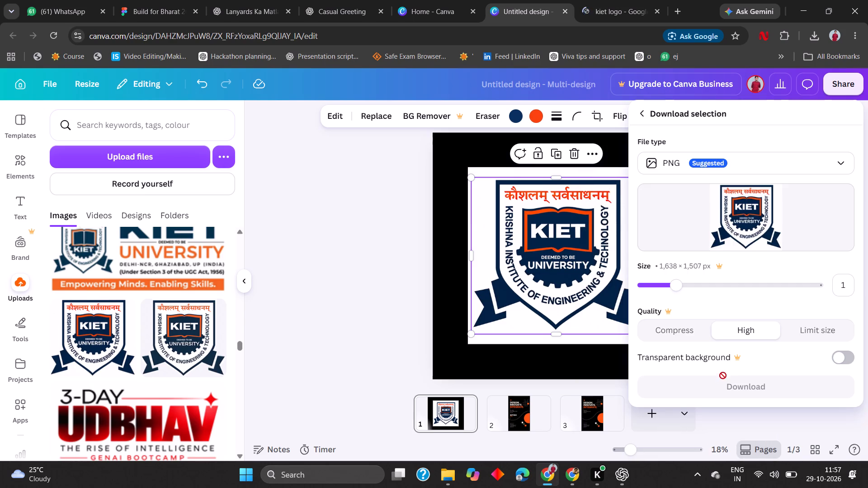
left_click(733, 392)
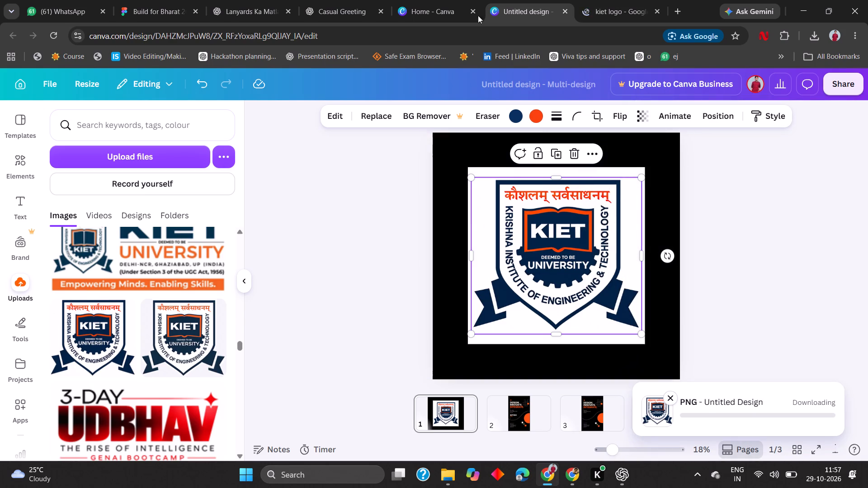
Switch to the lanyard design in the other Chrome window, upload the downloaded KIET emblem, and add it to page 1.
left_click(572, 483)
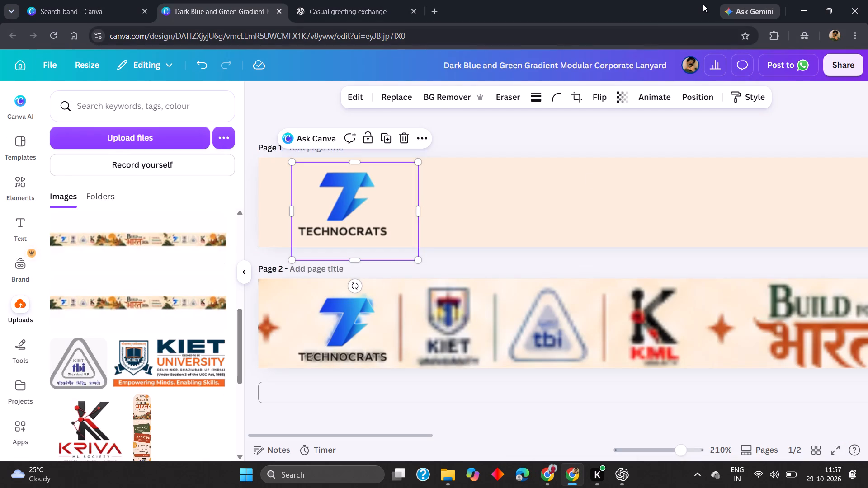
left_click(144, 137)
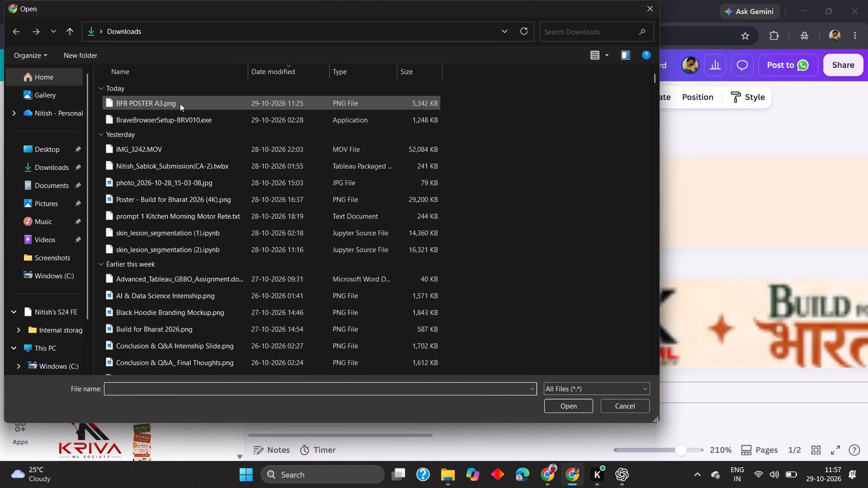
double_click(180, 103)
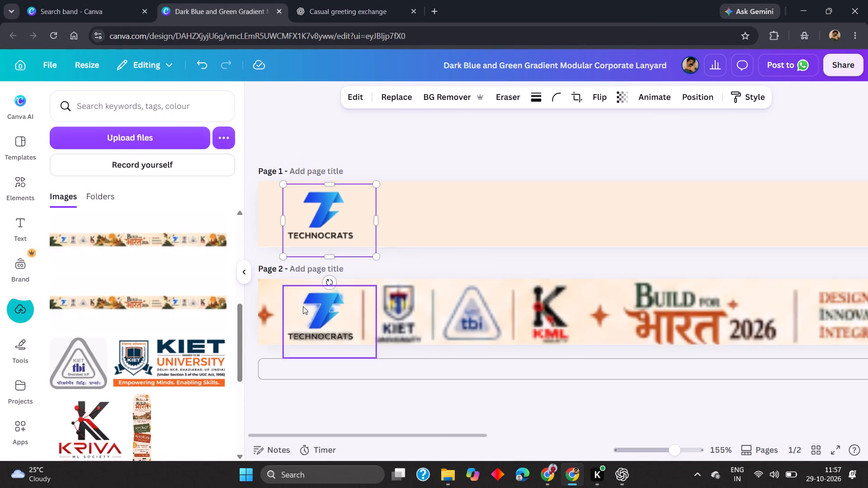
scroll(85, 286, "up", 7)
left_click(85, 320)
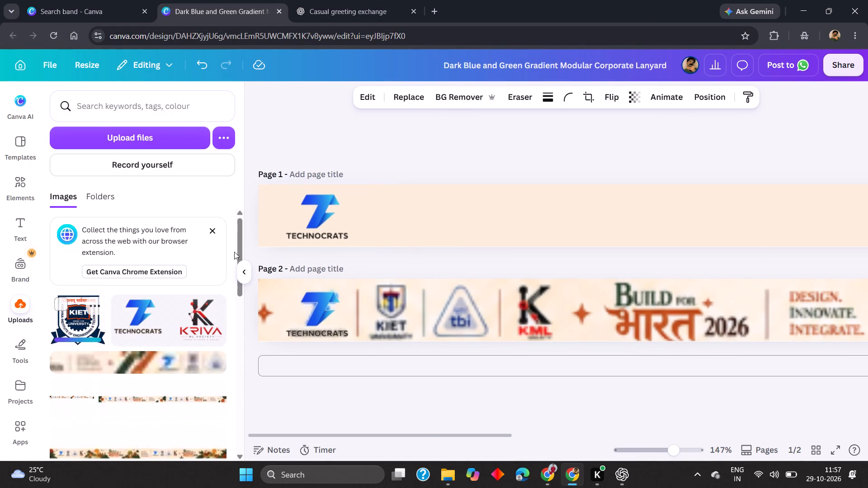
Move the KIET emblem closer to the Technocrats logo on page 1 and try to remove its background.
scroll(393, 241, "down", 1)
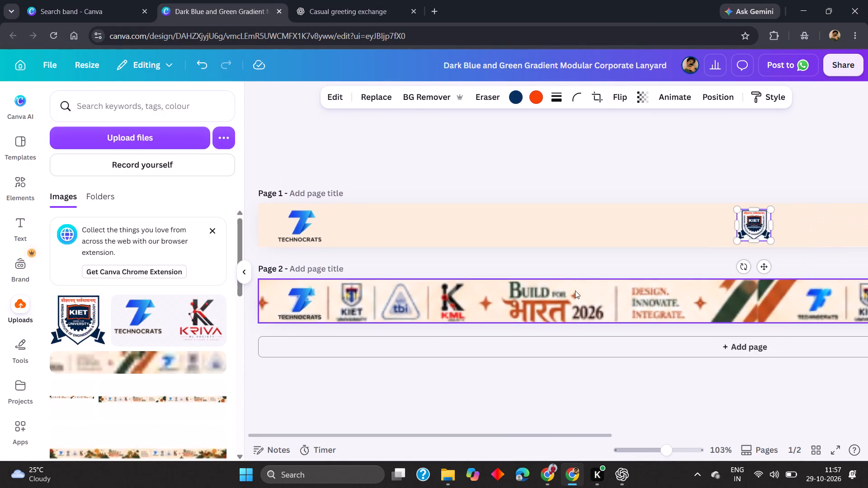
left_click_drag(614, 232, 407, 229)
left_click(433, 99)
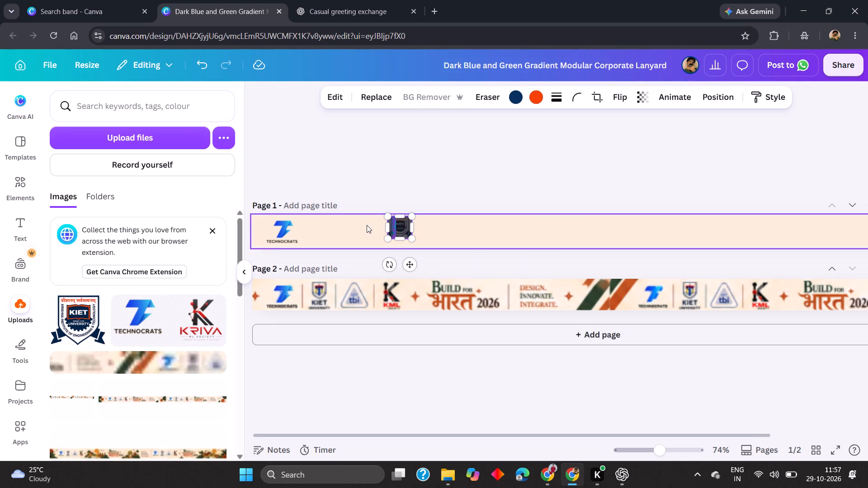
Move the KIET emblem onto the blurry KIET logo in the page 2 strip and apply the background remover to it.
scroll(395, 218, "right", 4)
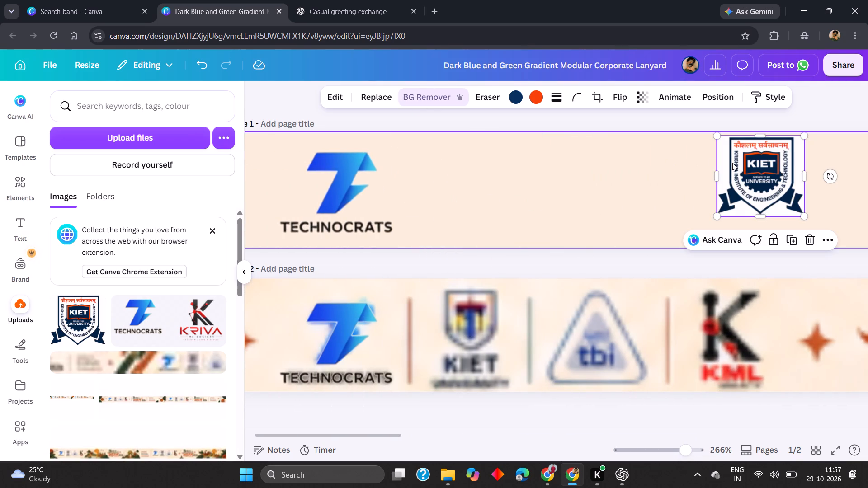
left_click_drag(753, 168, 456, 314)
left_click_drag(463, 314, 470, 326)
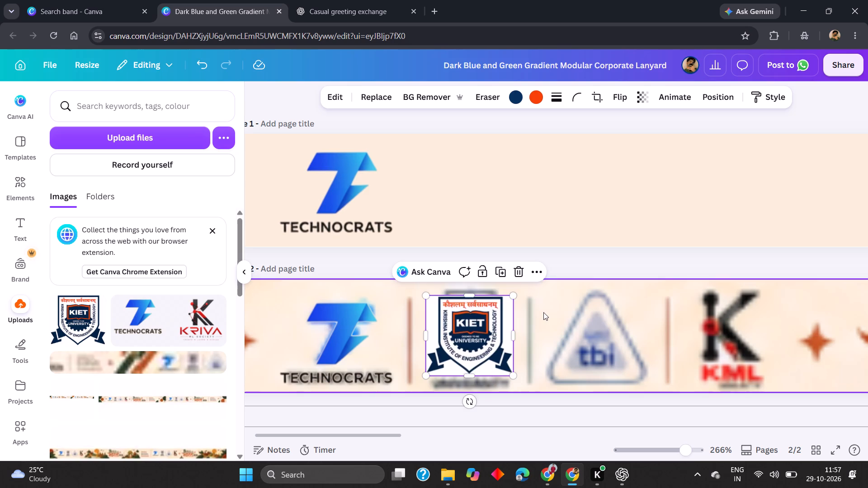
left_click(543, 312)
left_click(477, 320)
left_click(432, 94)
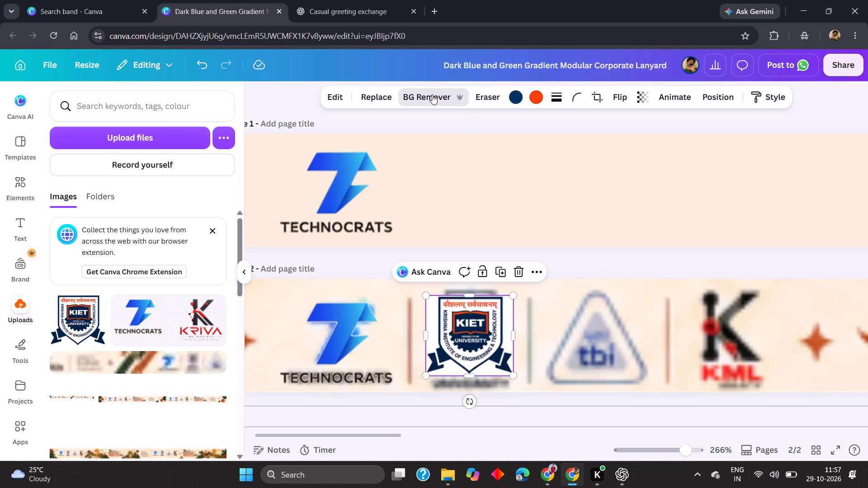
Enlarge the KIET emblem and align it over the blurry KIET logo between the divider lines in the page 2 strip.
left_click_drag(469, 339, 474, 331)
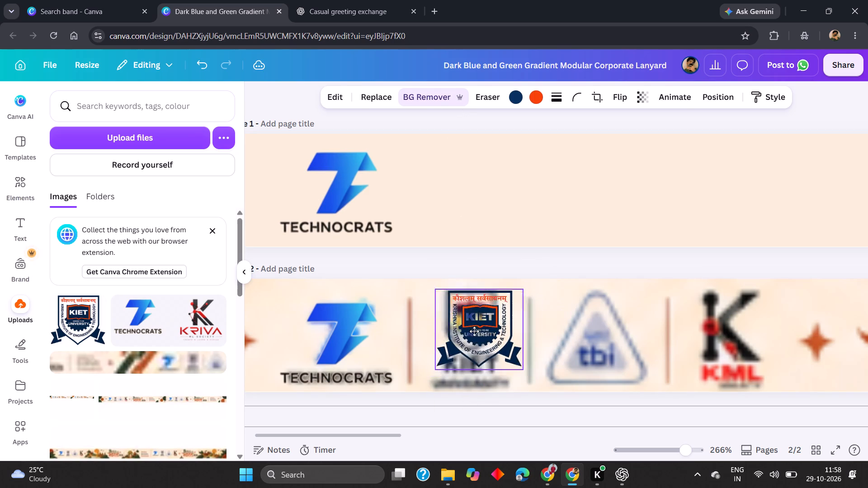
left_click_drag(474, 331, 469, 330)
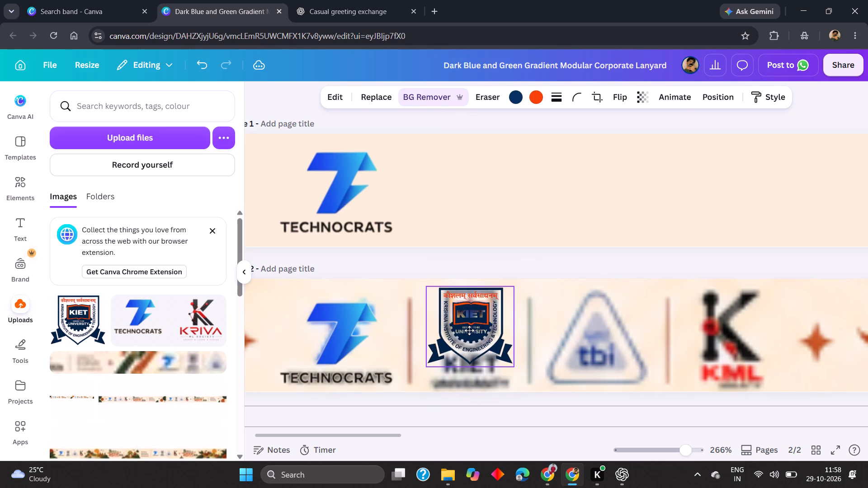
left_click_drag(469, 330, 470, 331)
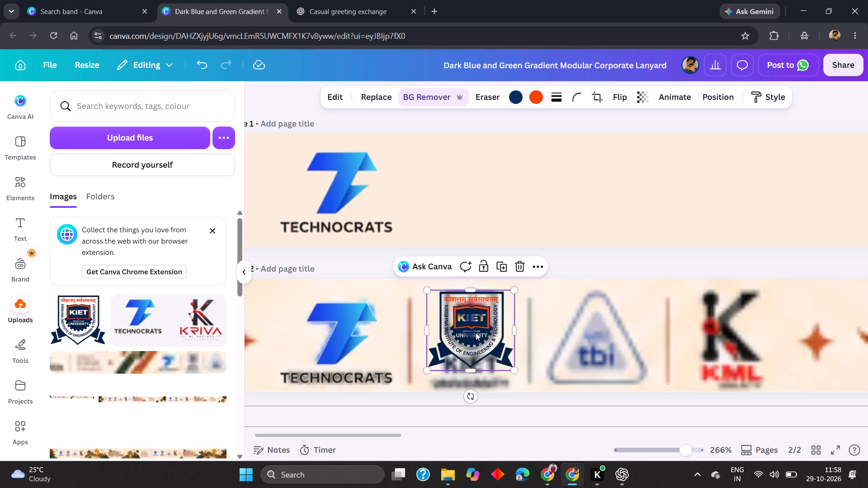
left_click_drag(514, 372, 530, 388)
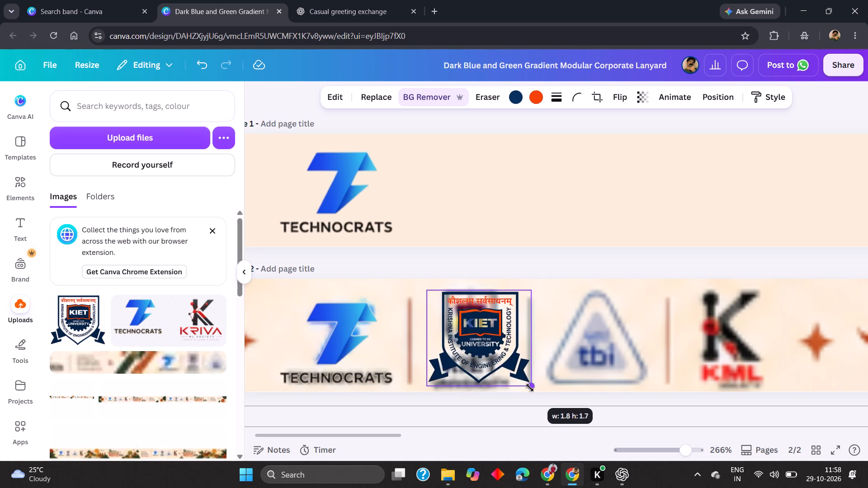
left_click_drag(530, 388, 529, 387)
left_click_drag(528, 386, 522, 380)
left_click_drag(497, 360, 497, 364)
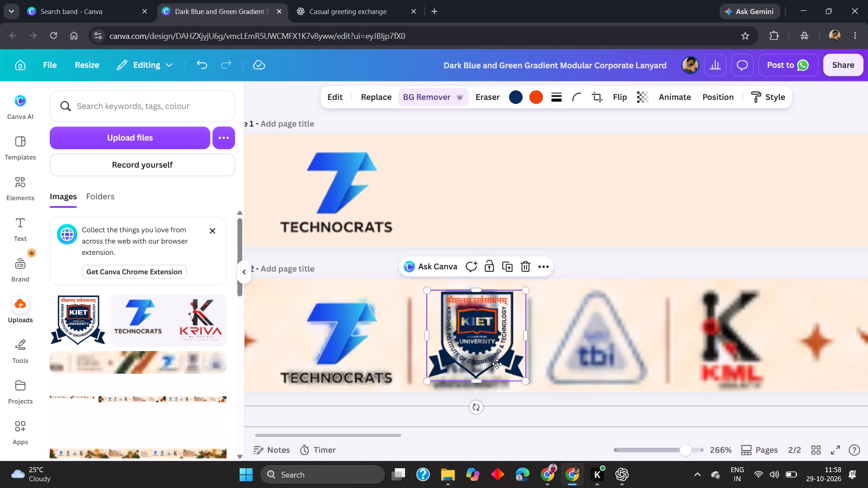
left_click_drag(497, 364, 494, 365)
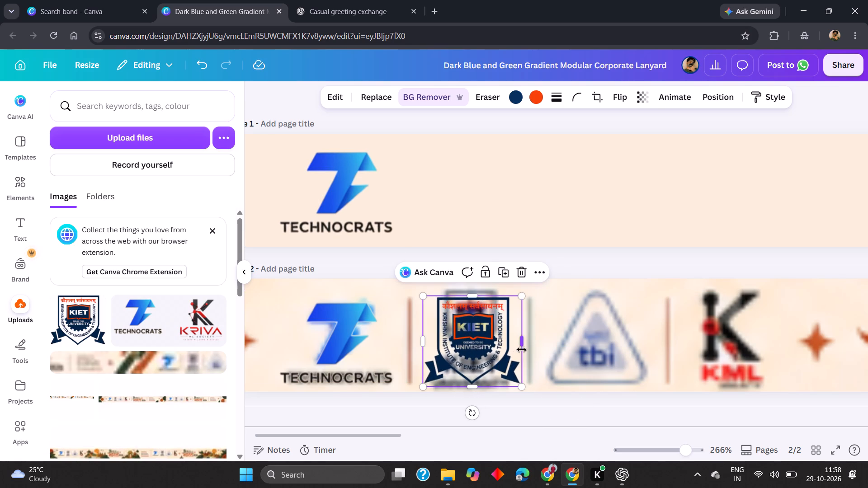
Copy the resized KIET emblem from page 2 onto page 1 beside the Technocrats logo.
key("ctrl+c")
left_click(494, 184)
key("ctrl+v")
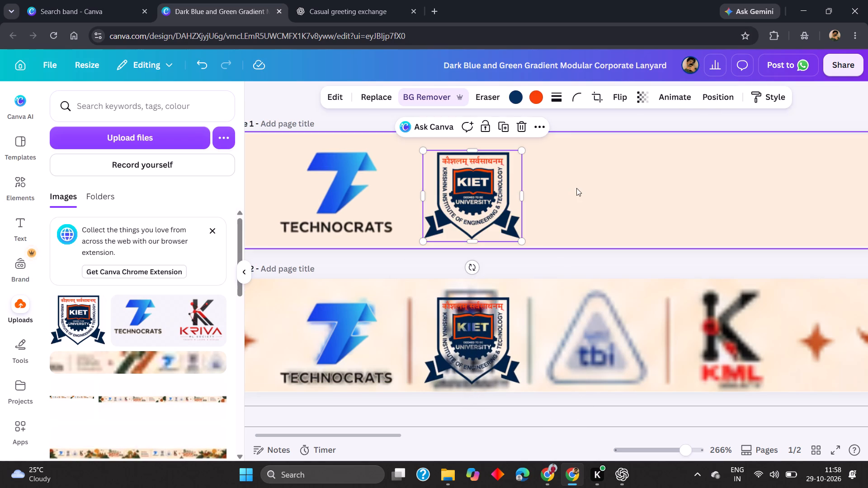
left_click(576, 188)
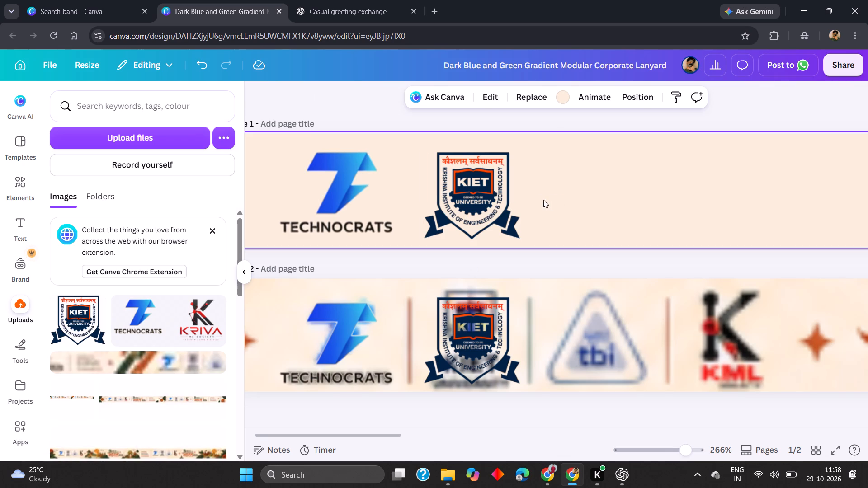
Set page 1's background colour to the white from the KIET emblem's photo colours.
scroll(540, 202, "right", 5)
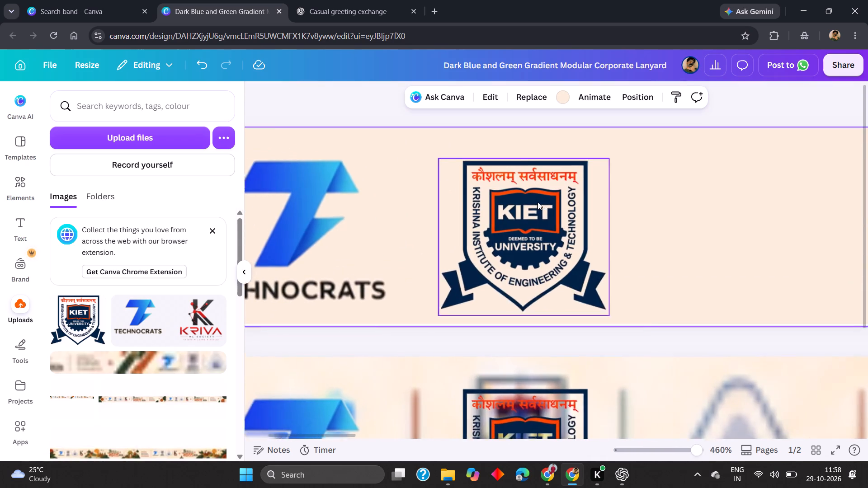
left_click(476, 139)
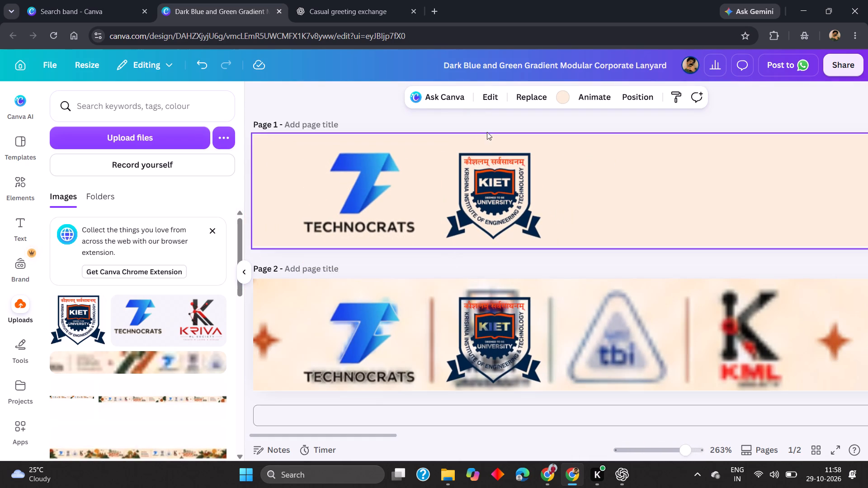
left_click(537, 139)
left_click(561, 103)
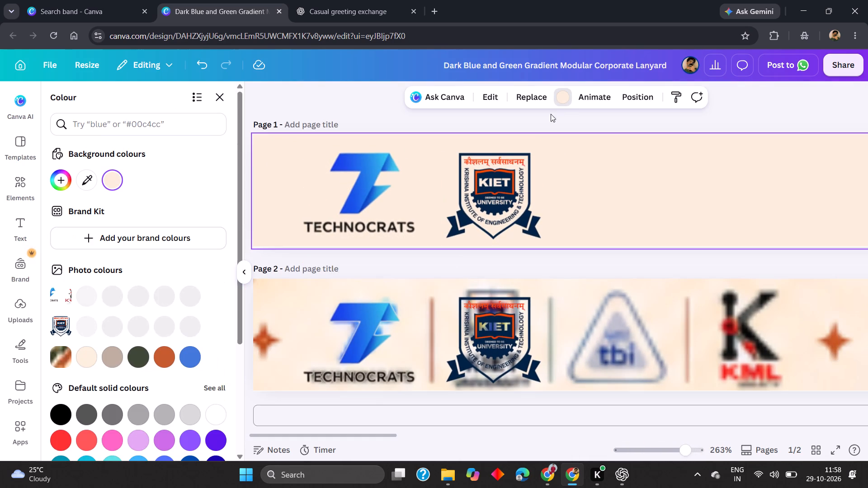
left_click(93, 326)
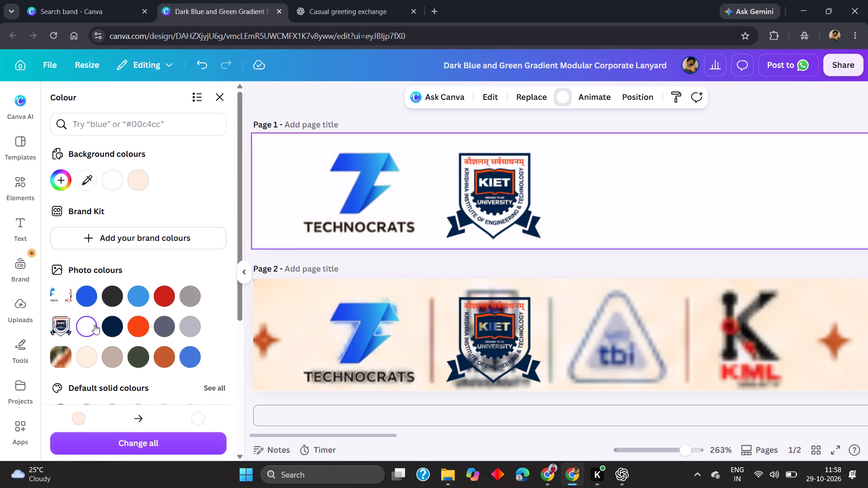
left_click(379, 110)
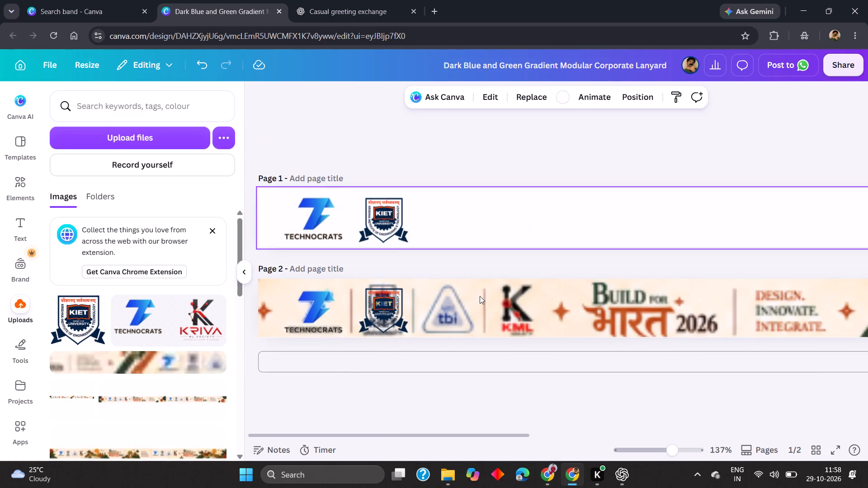
Nudge the KIET emblem up on page 1 within the strip.
scroll(391, 302, "right", 3)
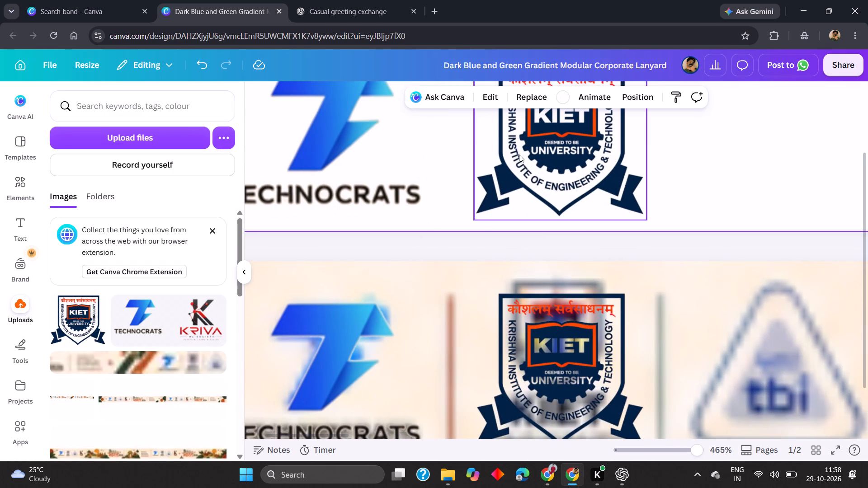
left_click(521, 154)
key("Up")
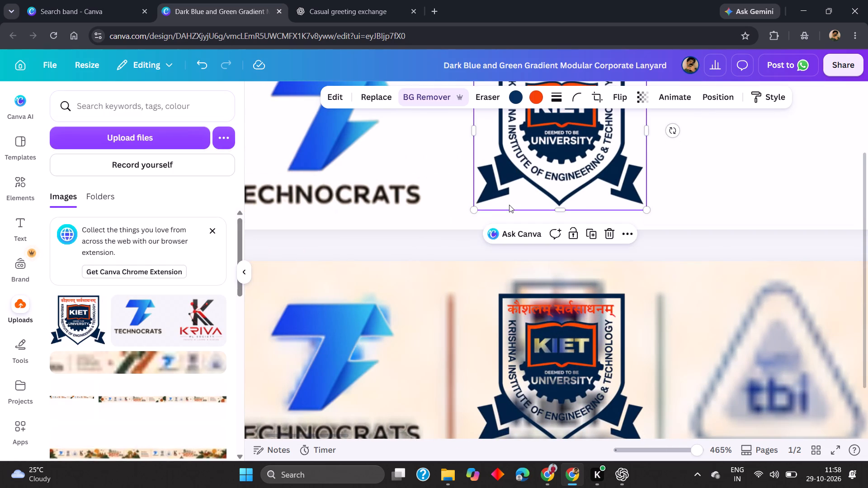
Shrink the KIET emblem slightly on page 1 to about 1.7 wide by 1.6 high.
left_click(380, 128)
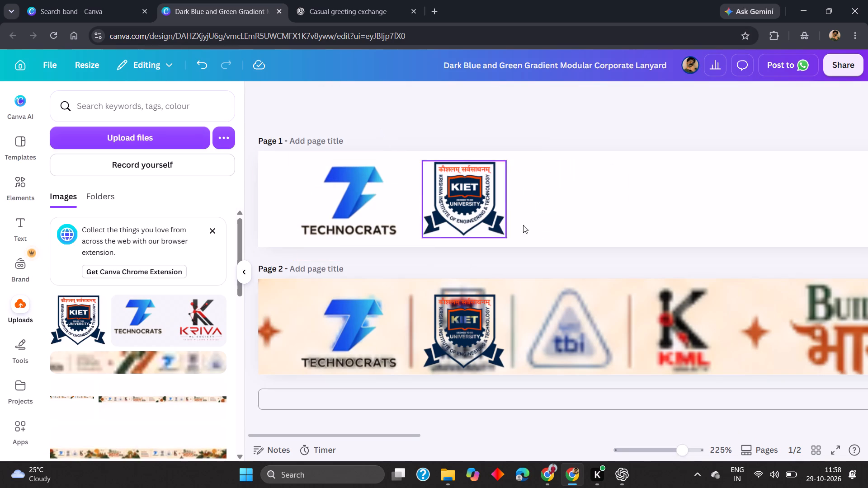
scroll(480, 245, "up", 3)
left_click(453, 205)
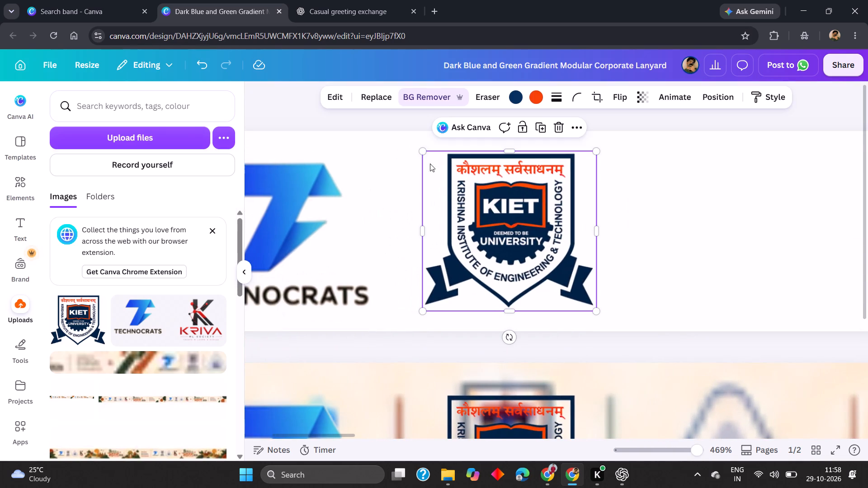
left_click_drag(424, 152, 432, 154)
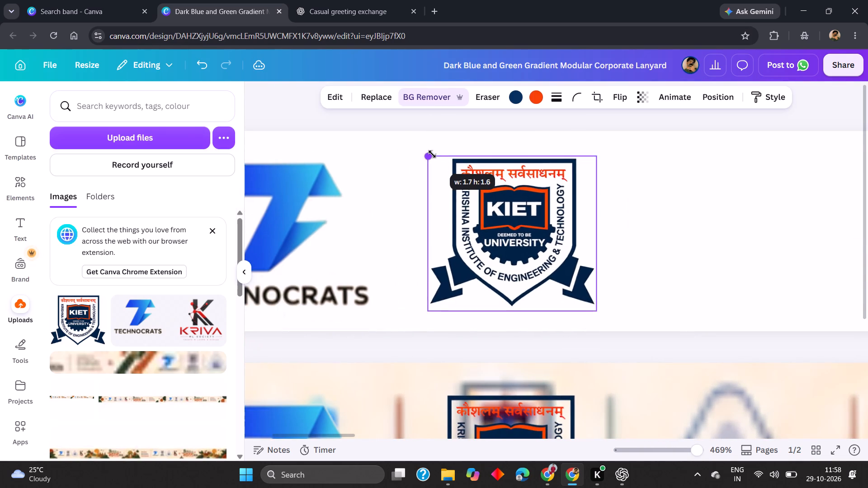
left_click_drag(432, 154, 432, 156)
left_click(390, 120)
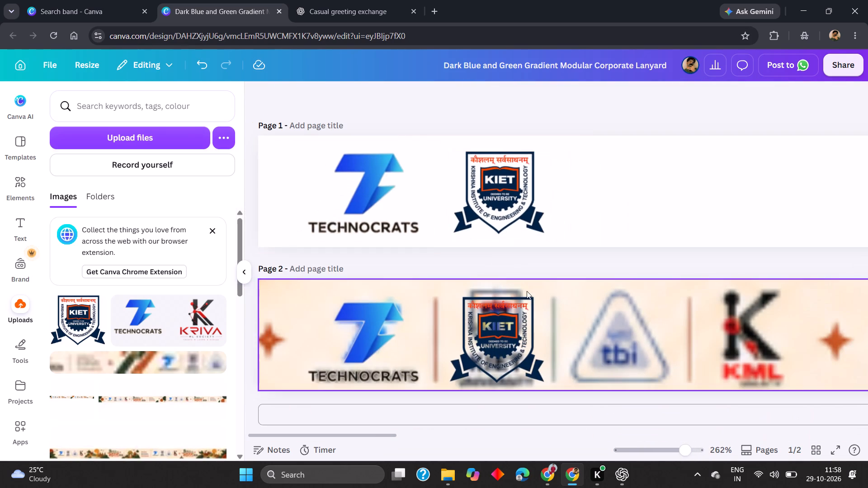
Add the uploaded KIET tbi triangle logo and place it over the blurry tbi logo in the page 2 strip.
scroll(529, 290, "left", 2)
scroll(170, 347, "down", 3)
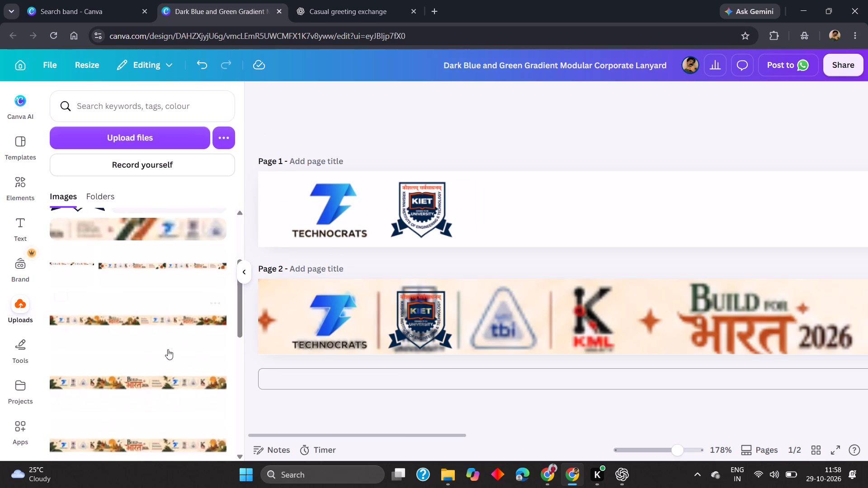
scroll(134, 366, "down", 2)
left_click(85, 367)
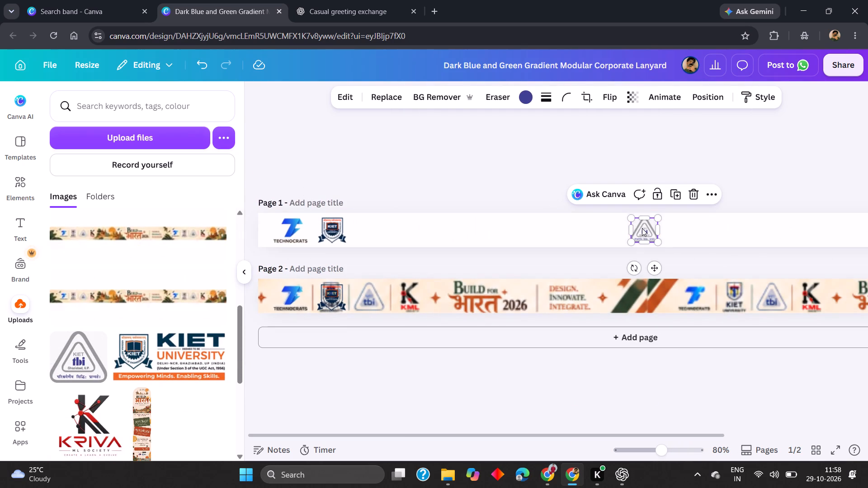
left_click_drag(642, 229, 375, 287)
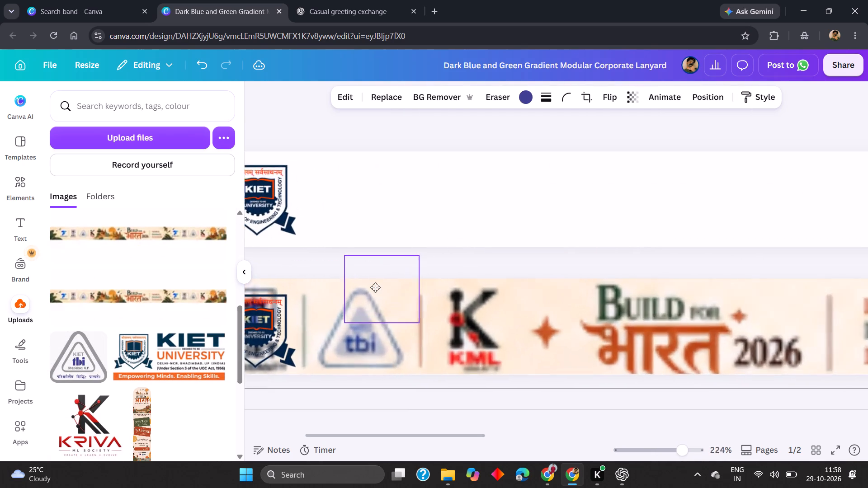
left_click_drag(375, 287, 351, 330)
scroll(351, 328, "down", 1)
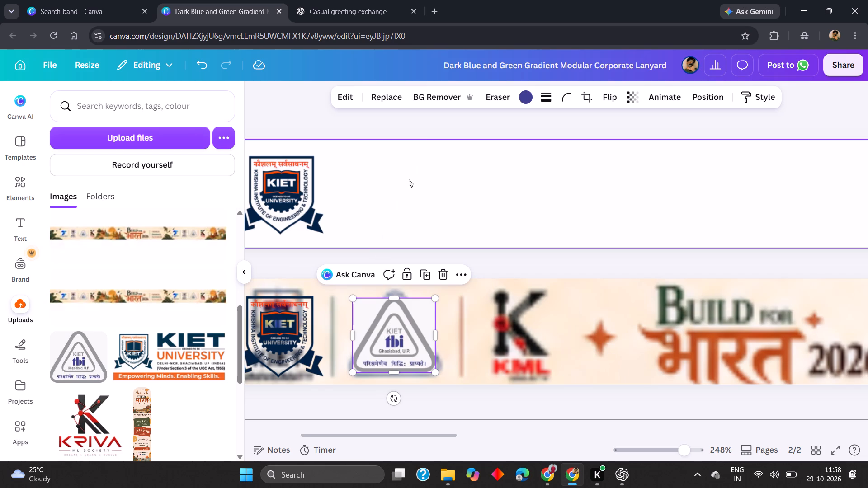
Remove the tbi logo's background and enlarge it to match the blurry triangle beneath it on page 2.
left_click(436, 97)
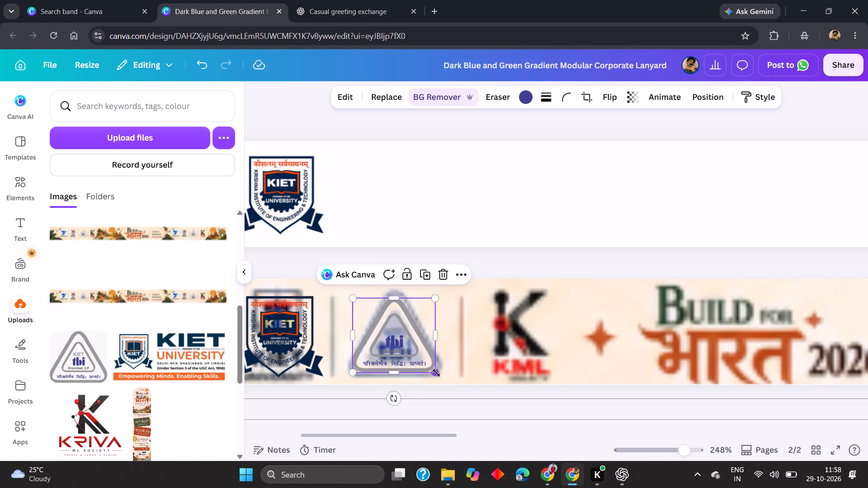
left_click_drag(436, 373, 451, 383)
left_click_drag(422, 365, 416, 356)
Copy the resized tbi logo from page 2 onto page 1 beside the KIET emblem.
key("ctrl+c")
left_click(414, 211)
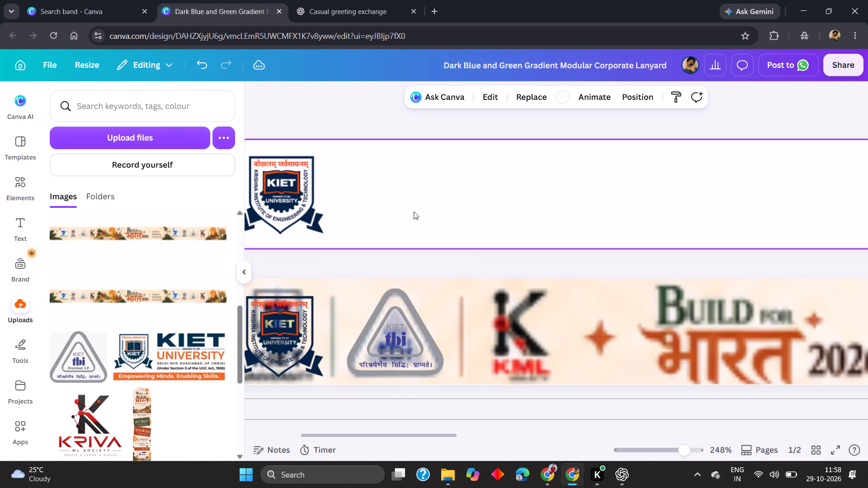
key("ctrl+v")
left_click(466, 212)
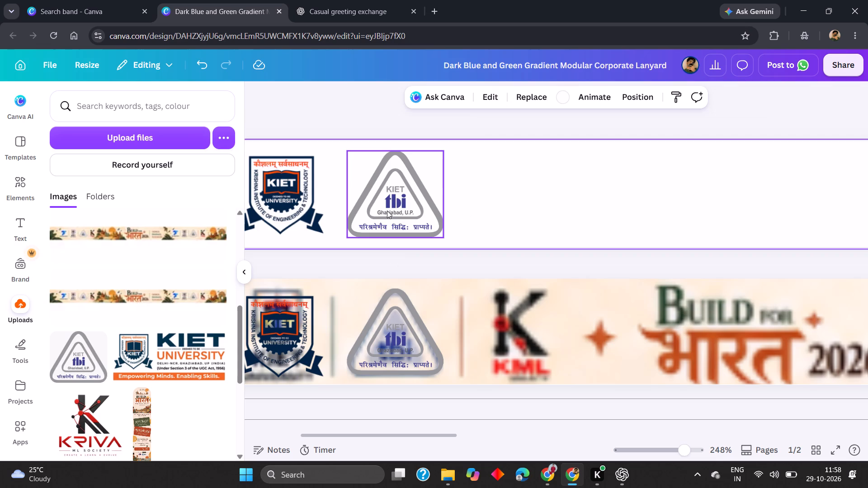
Shrink the tbi logo slightly on page 1 and shift it a little farther from the KIET emblem.
scroll(403, 213, "right", 3)
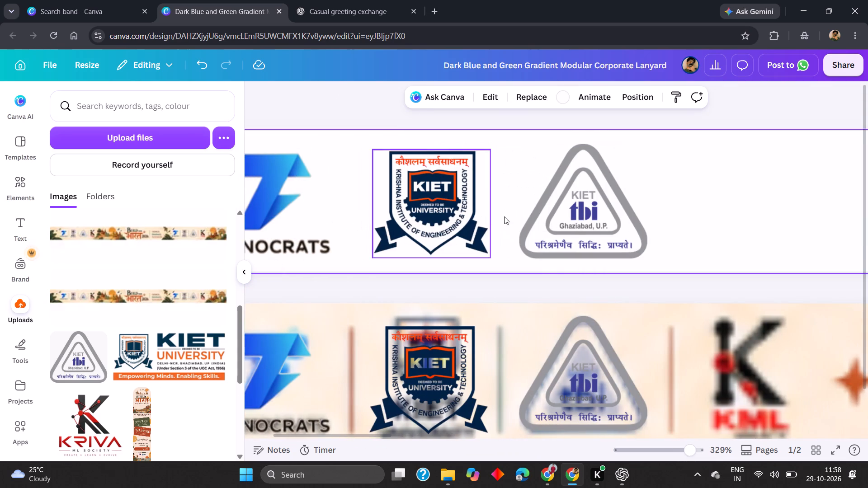
left_click(604, 231)
left_click_drag(647, 259, 642, 255)
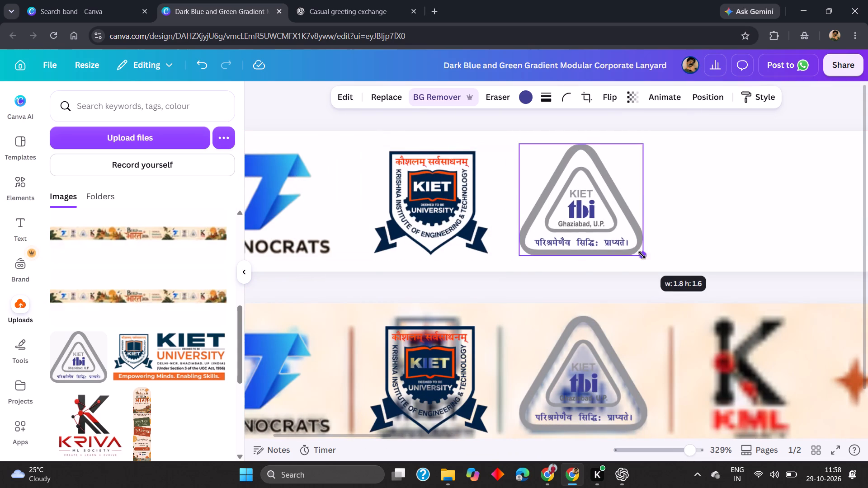
left_click_drag(642, 255, 638, 253)
left_click(663, 219)
left_click_drag(579, 209, 590, 211)
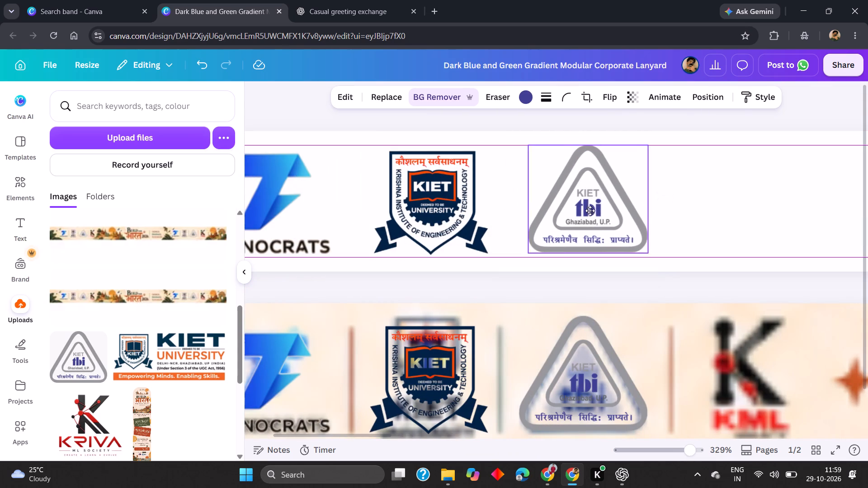
left_click_drag(590, 211, 602, 210)
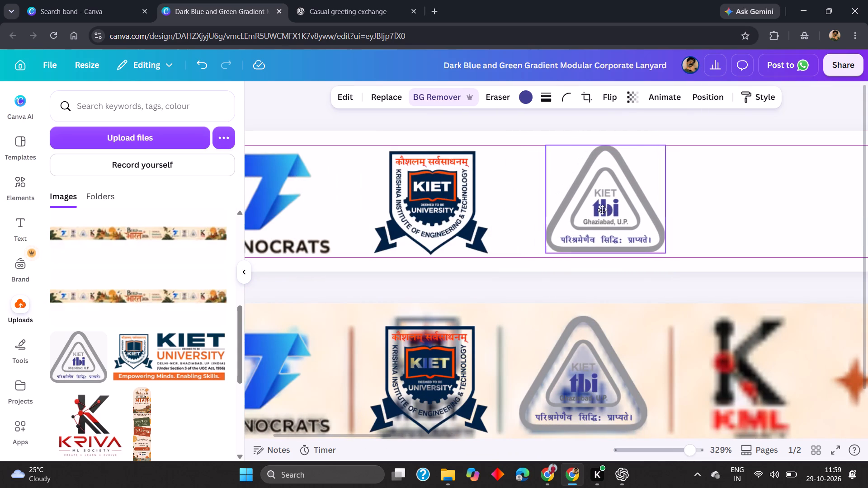
left_click_drag(602, 210, 587, 211)
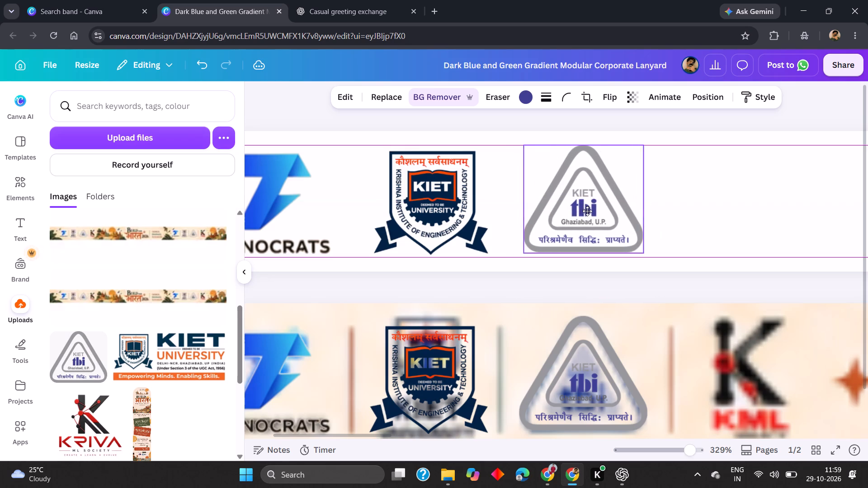
left_click_drag(587, 211, 594, 212)
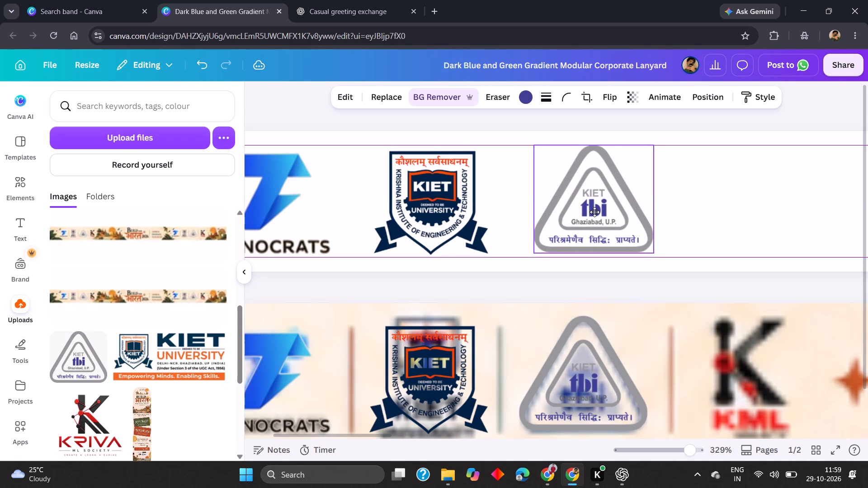
left_click_drag(594, 212, 596, 210)
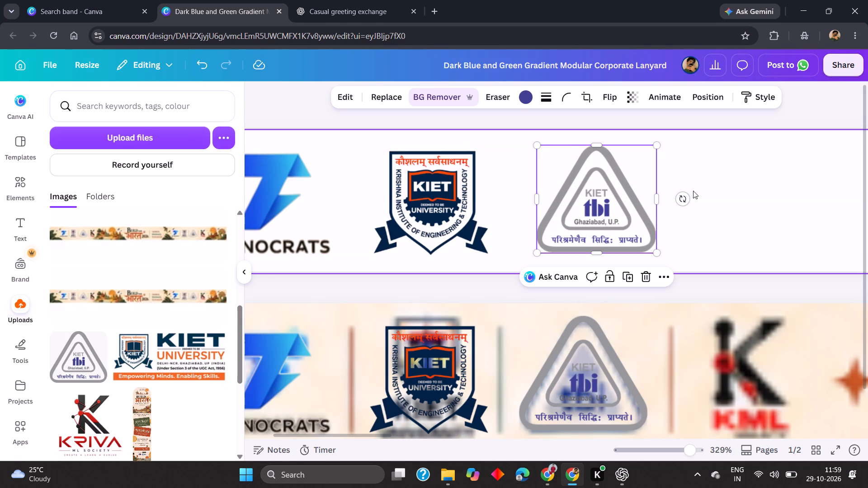
left_click(696, 190)
Fine-tune the horizontal spacing on page 1 by nudging the KIET emblem and the tbi logo.
scroll(695, 190, "left", 2)
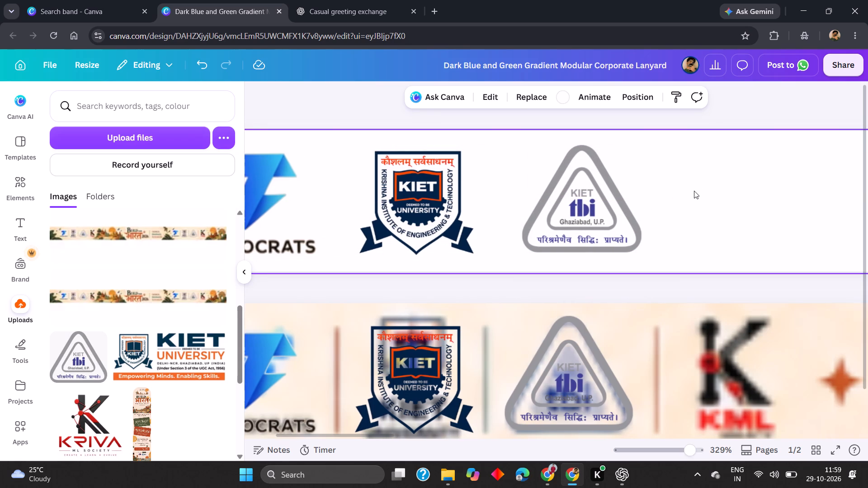
scroll(668, 197, "left", 1)
left_click(449, 218)
key("Right")
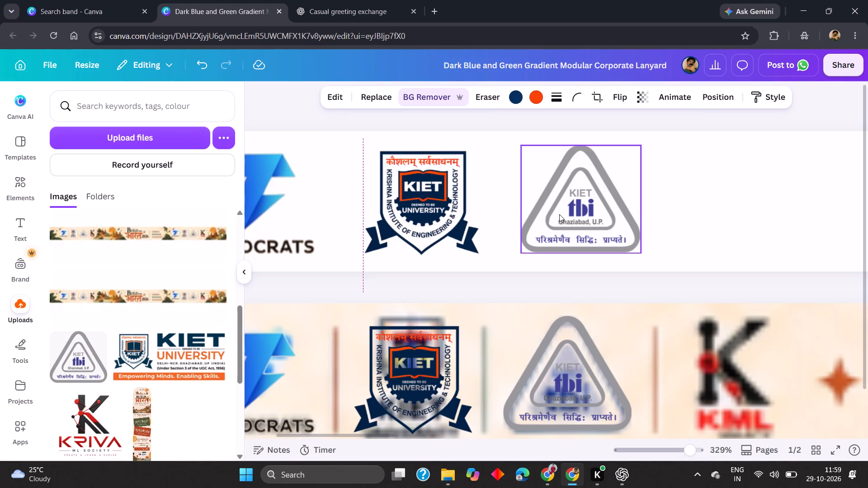
key("Left")
left_click(583, 223)
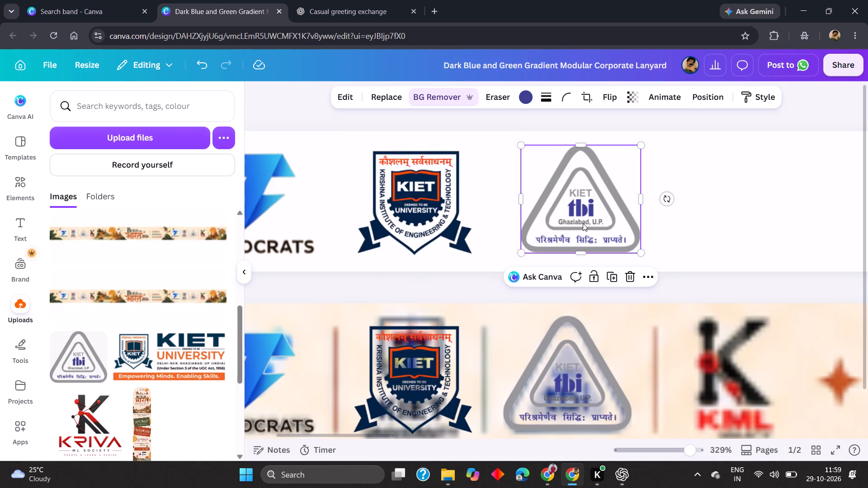
left_click(709, 211)
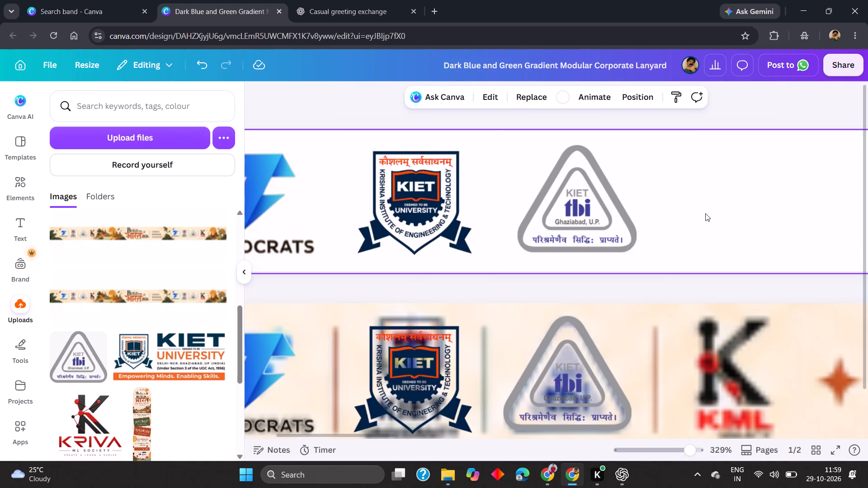
Add the uploaded Kriva ML Society logo to page 1 and place it just after the tbi logo, above the blurry KML logo.
scroll(705, 213, "left", 4)
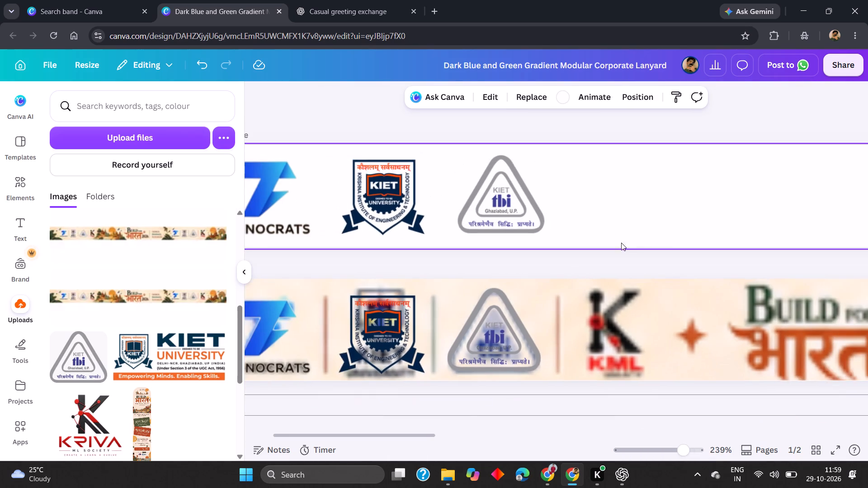
scroll(60, 388, "down", 1)
left_click(84, 368)
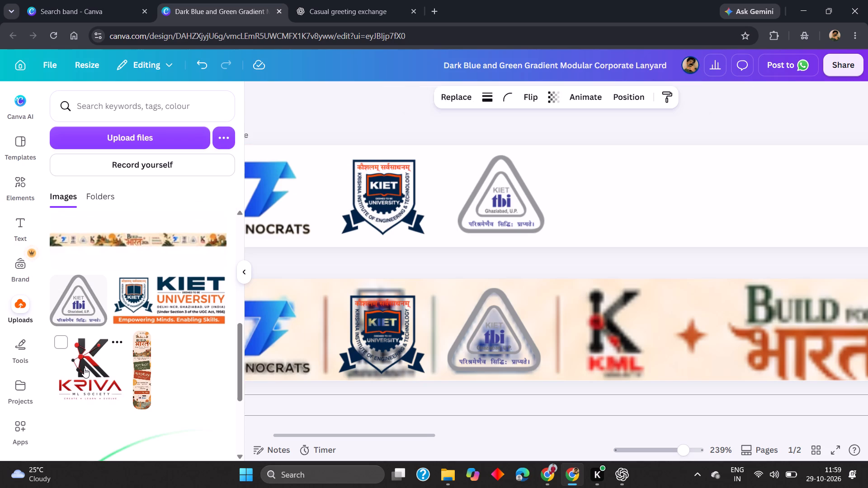
scroll(496, 214, "left", 3)
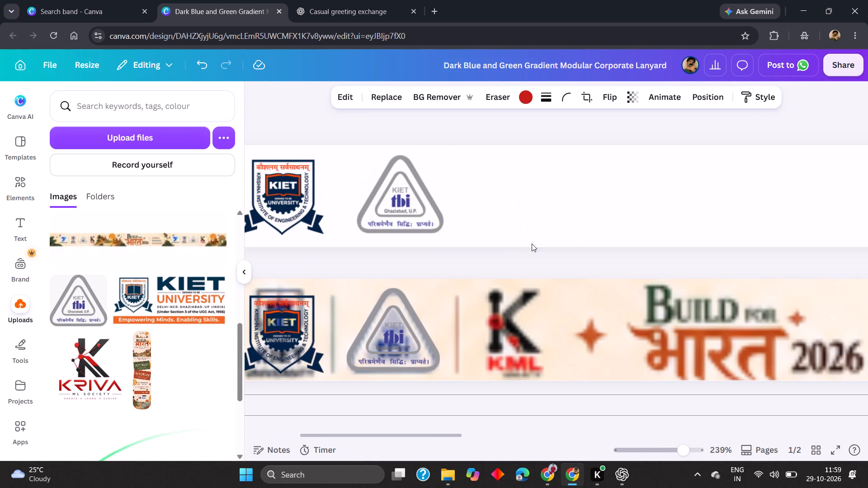
scroll(532, 244, "left", 4)
scroll(763, 216, "right", 3)
left_click_drag(563, 209, 534, 209)
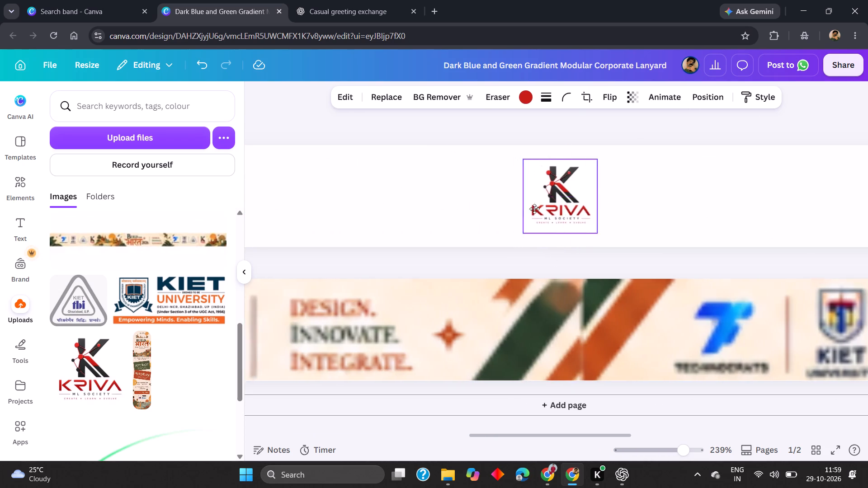
scroll(534, 209, "right", 3)
left_click_drag(534, 209, 356, 211)
left_click_drag(475, 212, 484, 209)
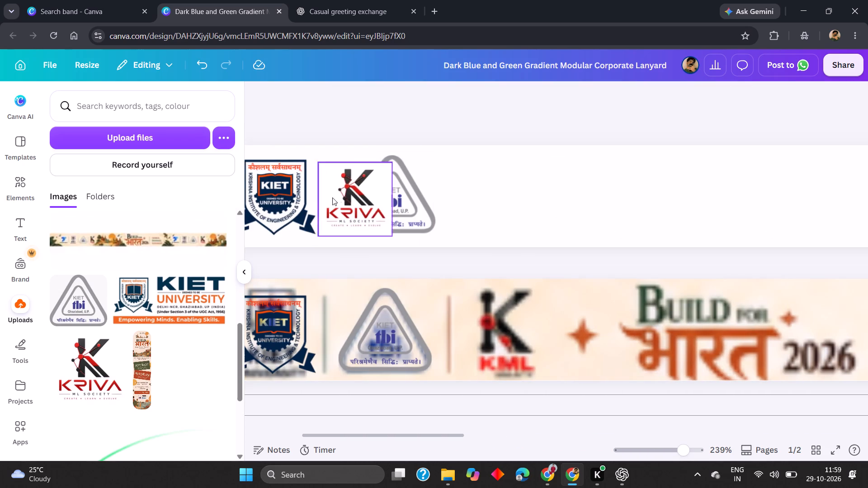
left_click(355, 193)
left_click_drag(355, 193, 498, 195)
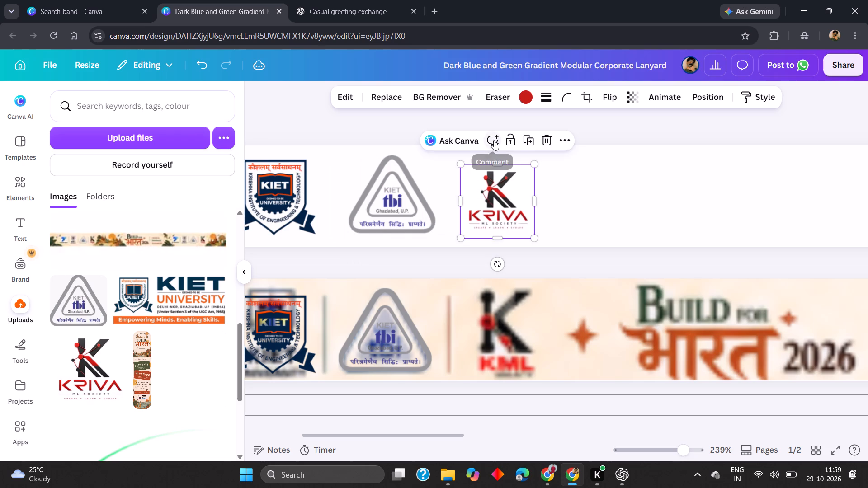
Remove the Kriva logo's background and enlarge the logo to roughly the height of the tbi logo.
left_click(423, 97)
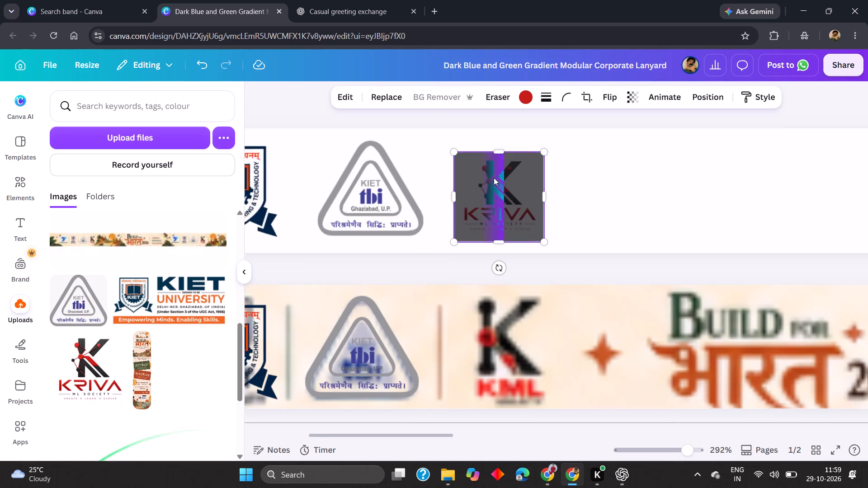
left_click_drag(549, 247, 585, 258)
Align the Kriva logo level with the other page 1 logos, spaced about 0.6 from the tbi logo.
left_click_drag(528, 228, 542, 212)
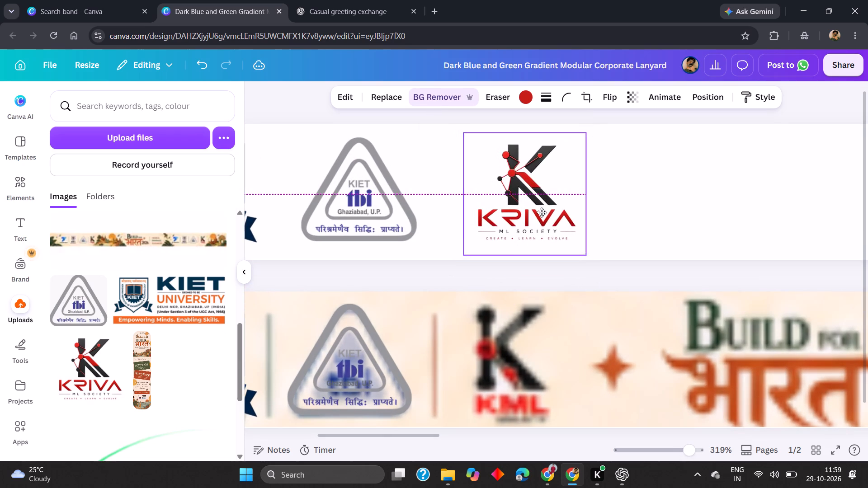
left_click_drag(542, 212, 538, 212)
scroll(539, 216, "right", 1)
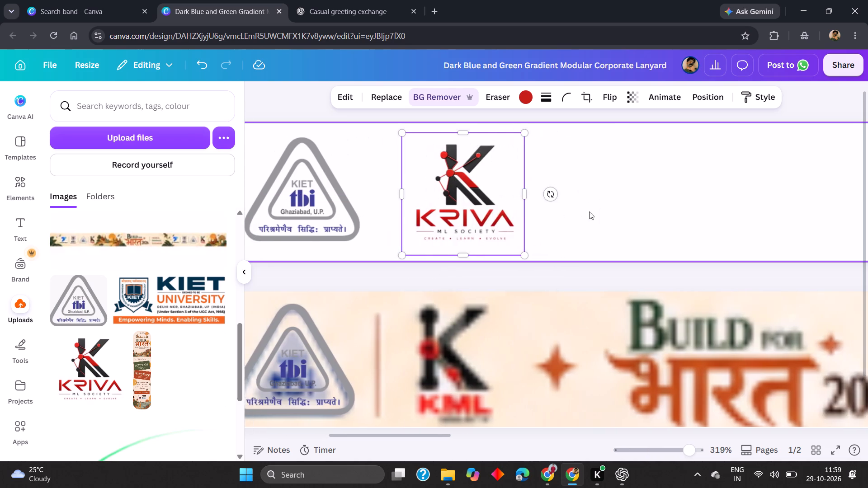
scroll(589, 211, "right", 1)
left_click(599, 208)
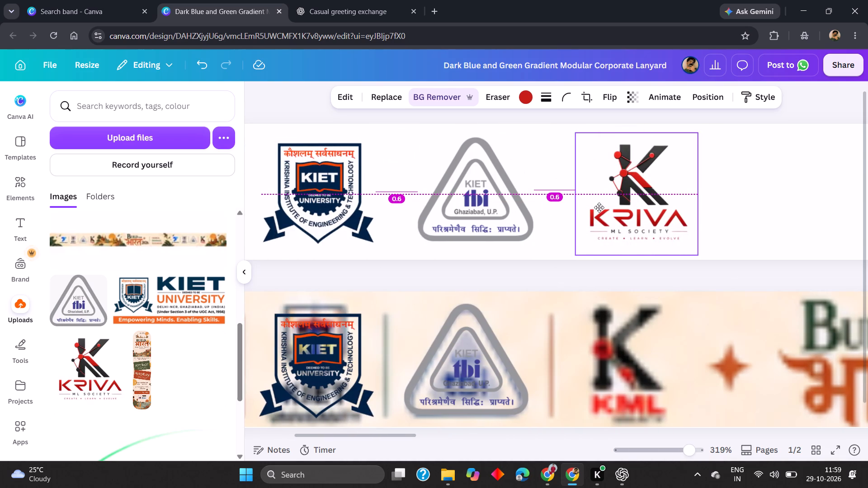
left_click(728, 211)
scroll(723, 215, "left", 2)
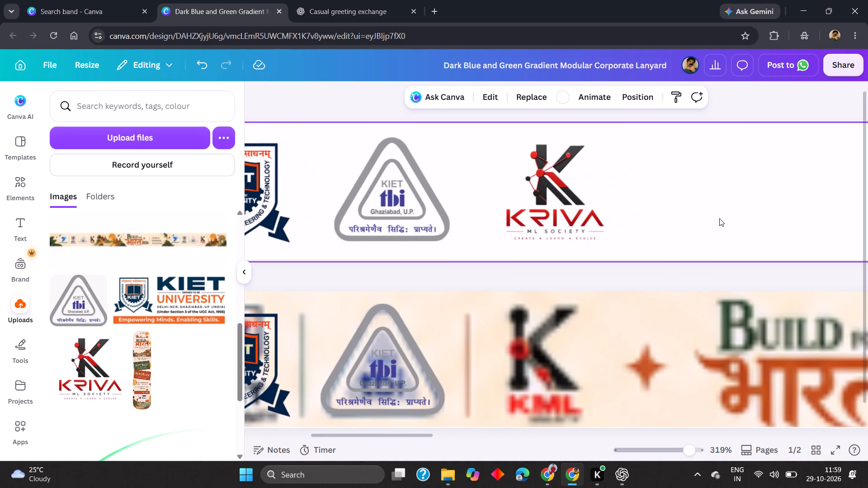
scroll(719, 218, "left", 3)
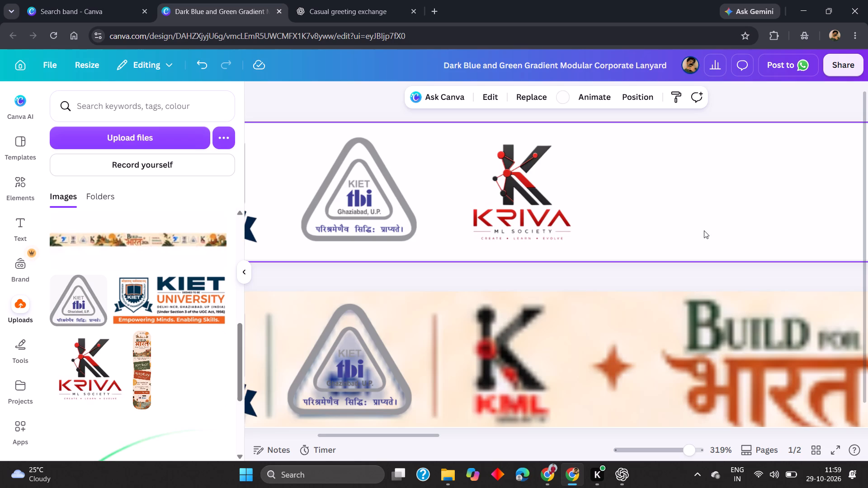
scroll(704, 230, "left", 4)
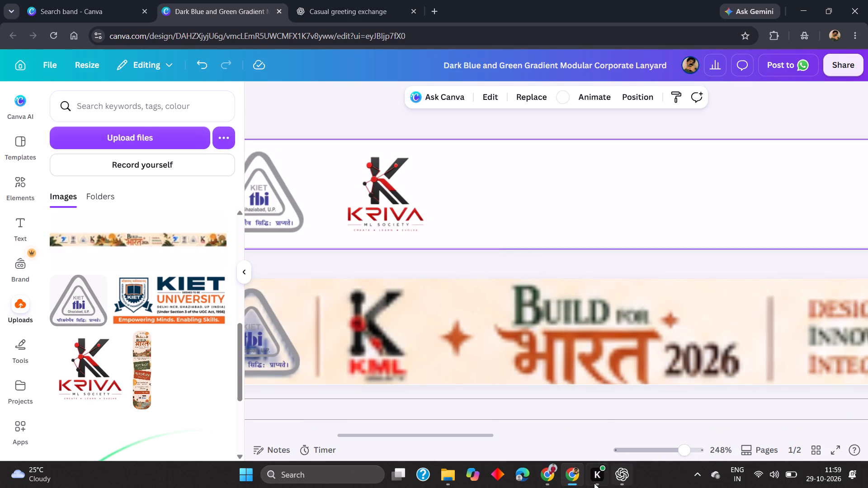
Switch to the Build for Bharat 2026 poster in Figma and copy its Title frame as a PNG.
left_click(543, 468)
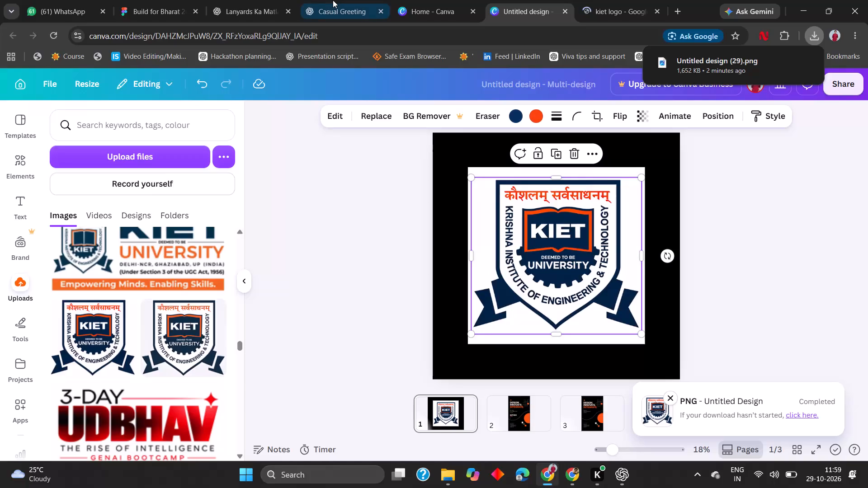
left_click(225, 0)
left_click(165, 9)
left_click(208, 0)
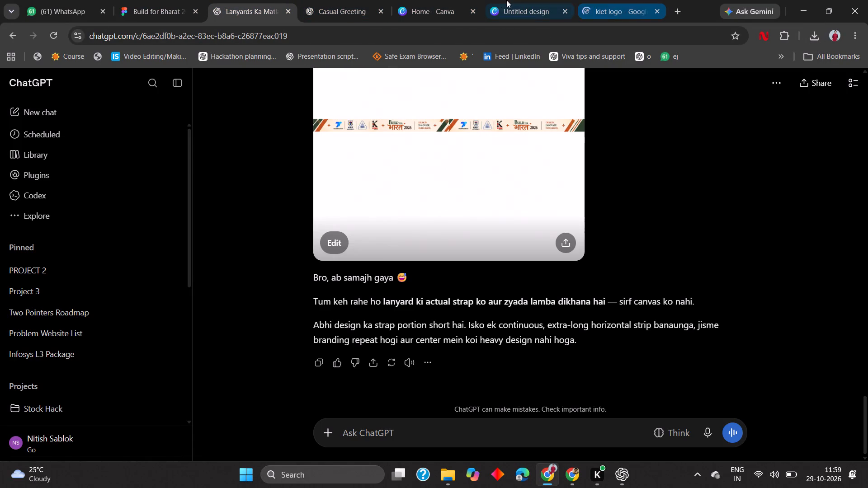
left_click(166, 0)
scroll(438, 248, "up", 17)
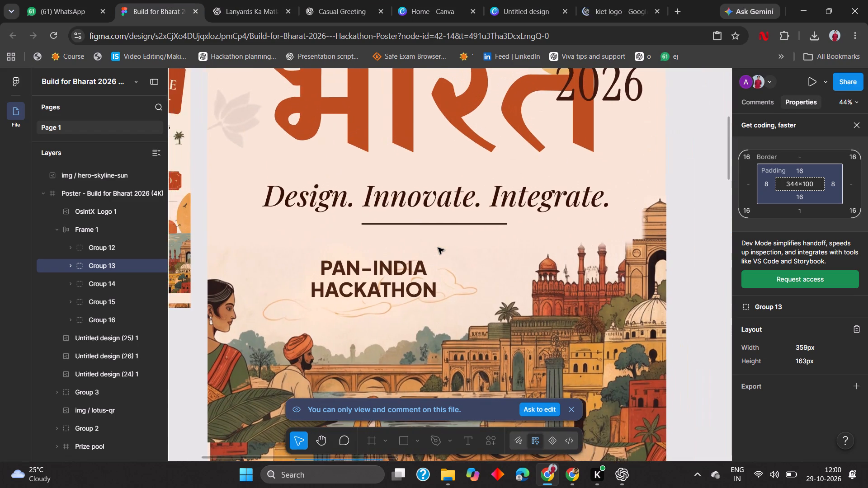
scroll(438, 248, "up", 4)
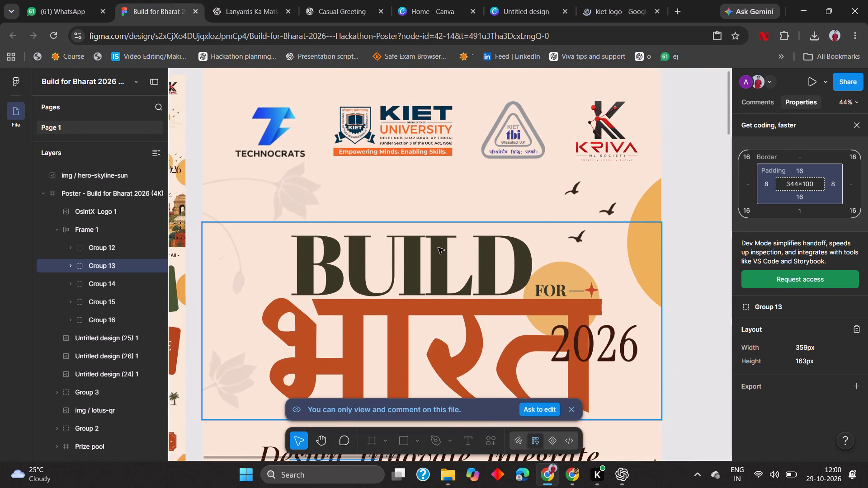
scroll(428, 244, "down", 1)
left_click(428, 244)
right_click(438, 258)
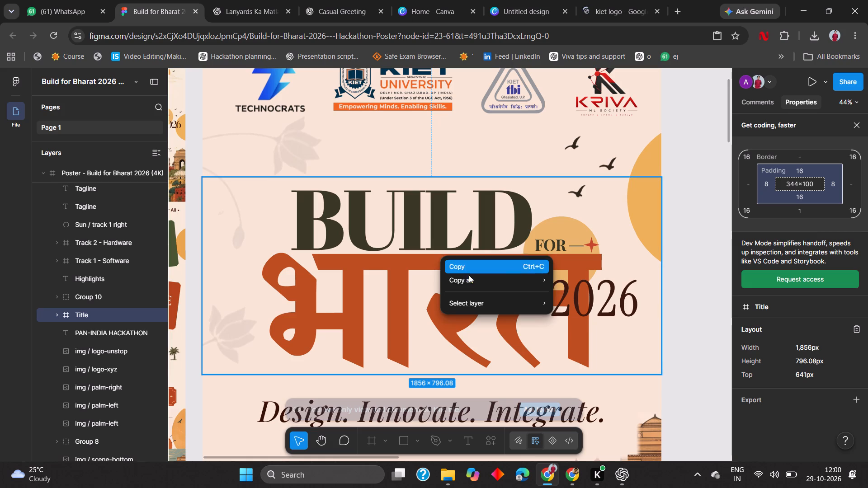
left_click(580, 319)
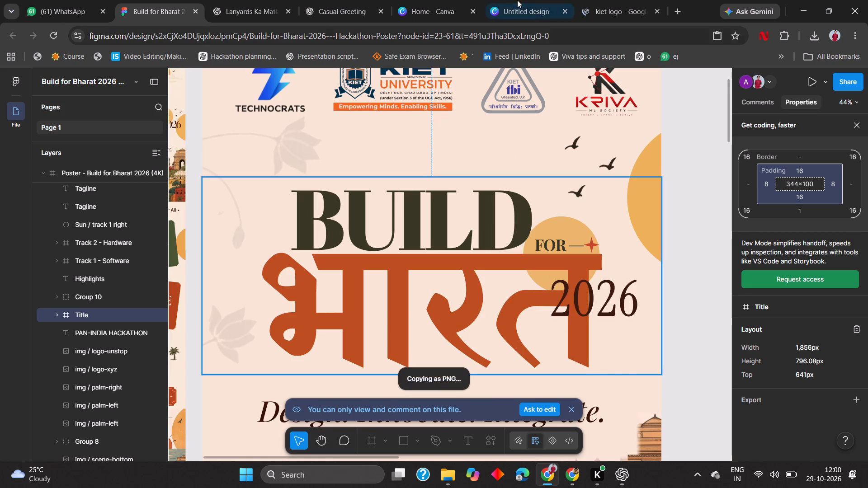
Return to the lanyard design in Canva and paste the copied Build for Bharat title onto page 1.
left_click(573, 486)
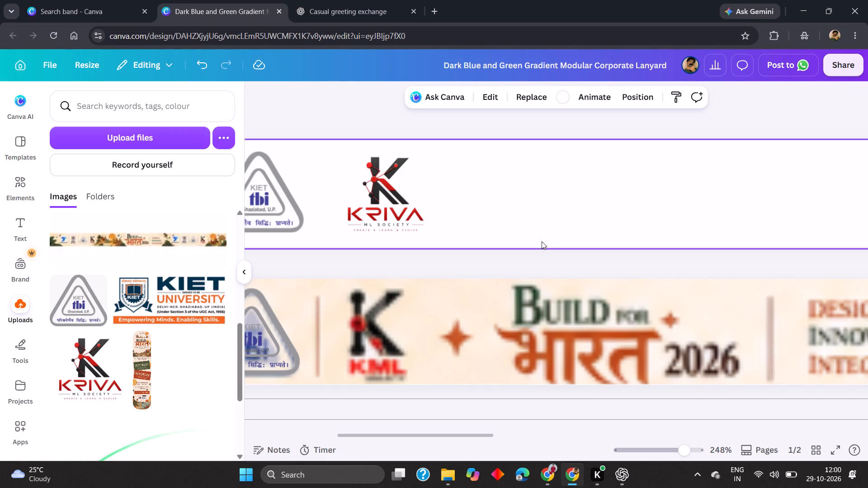
left_click(546, 232)
key("ctrl+v")
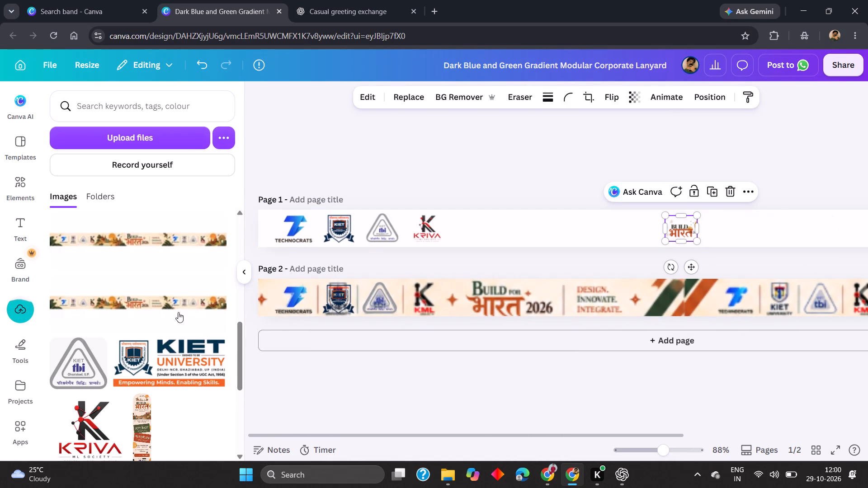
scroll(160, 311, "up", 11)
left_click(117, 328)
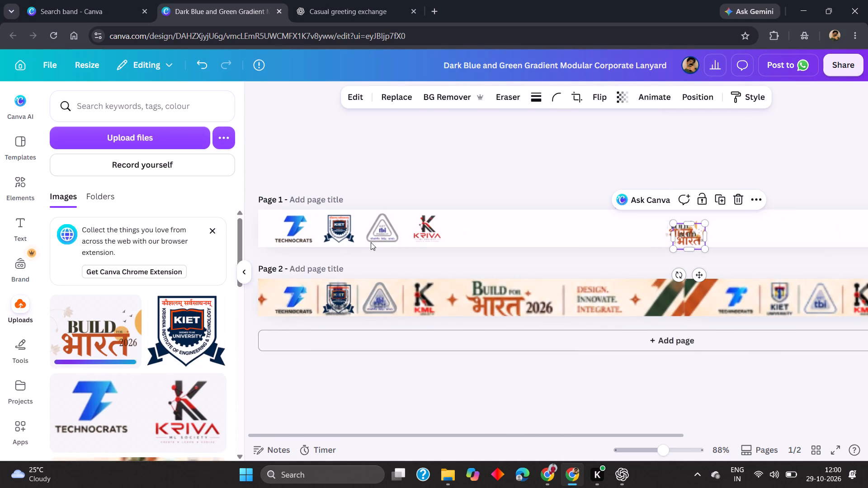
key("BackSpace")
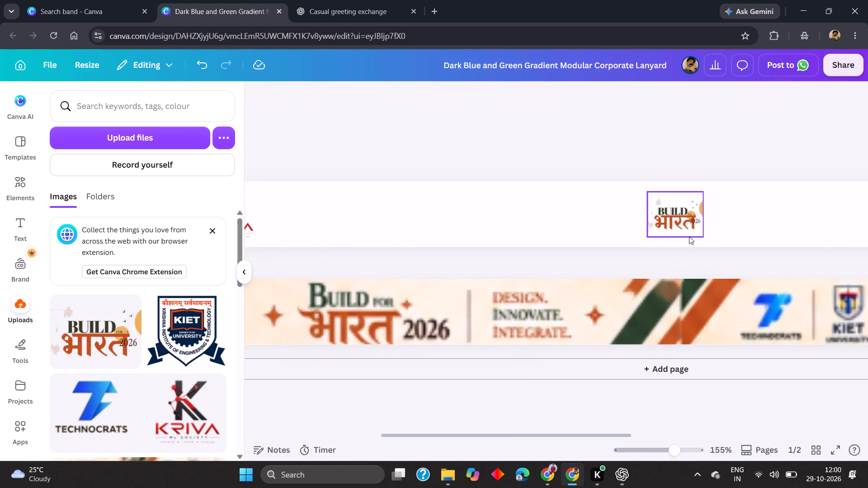
Enlarge the Build for Bharat title image to about 3 wide and trim its top and bottom to fit the page 1 strip.
left_click_drag(682, 218, 493, 214)
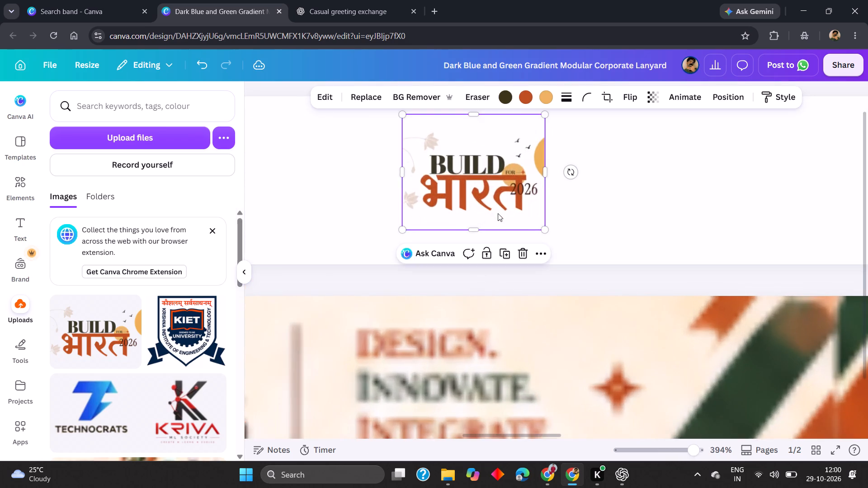
scroll(498, 213, "right", 3)
left_click_drag(698, 190, 530, 201)
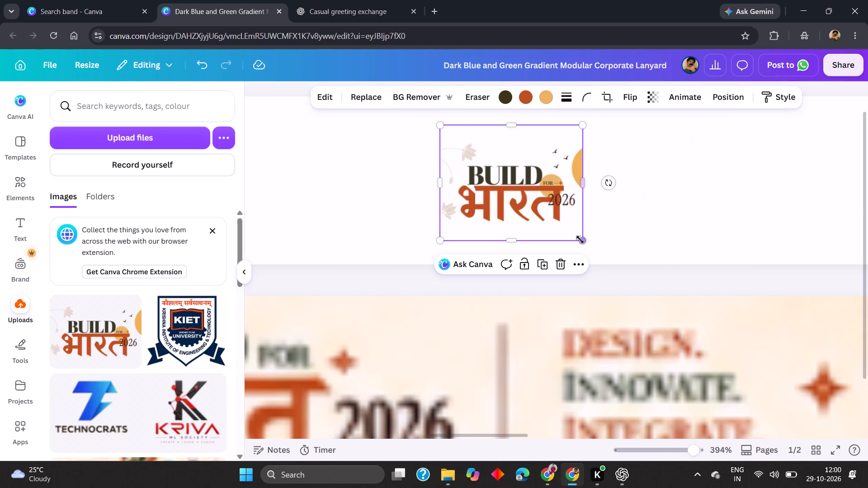
left_click_drag(580, 239, 723, 287)
left_click_drag(568, 206, 496, 149)
left_click_drag(635, 175, 628, 176)
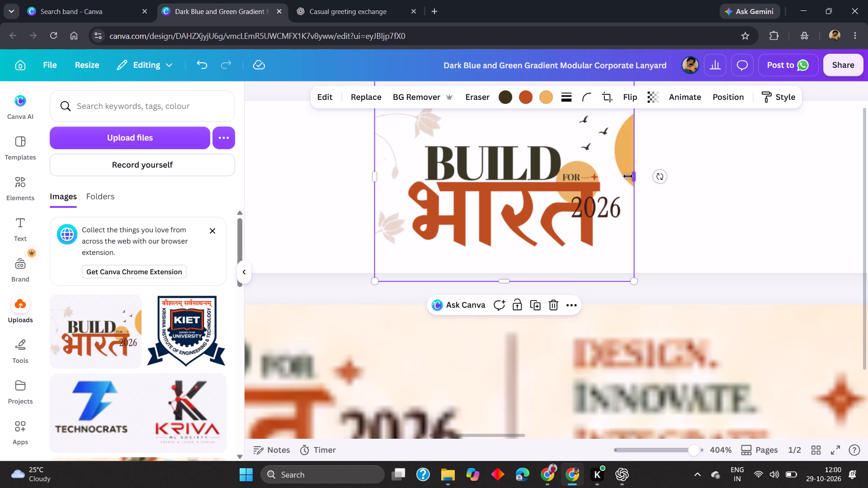
left_click_drag(628, 176, 634, 181)
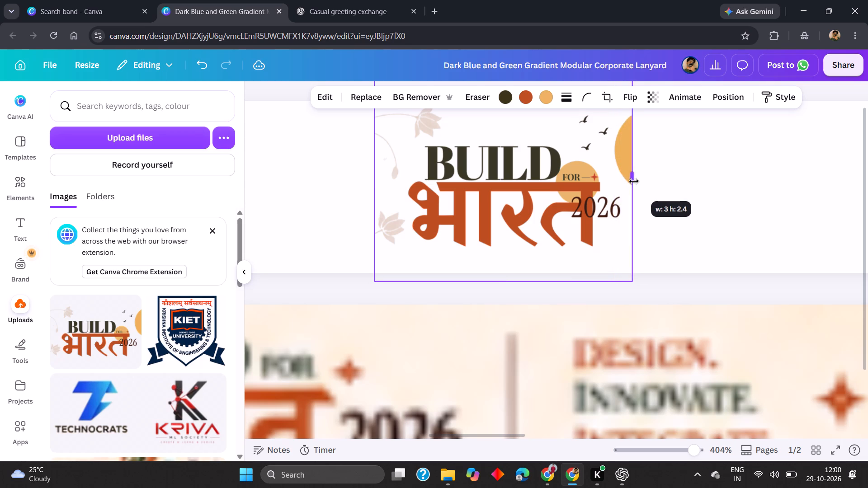
left_click_drag(634, 181, 634, 182)
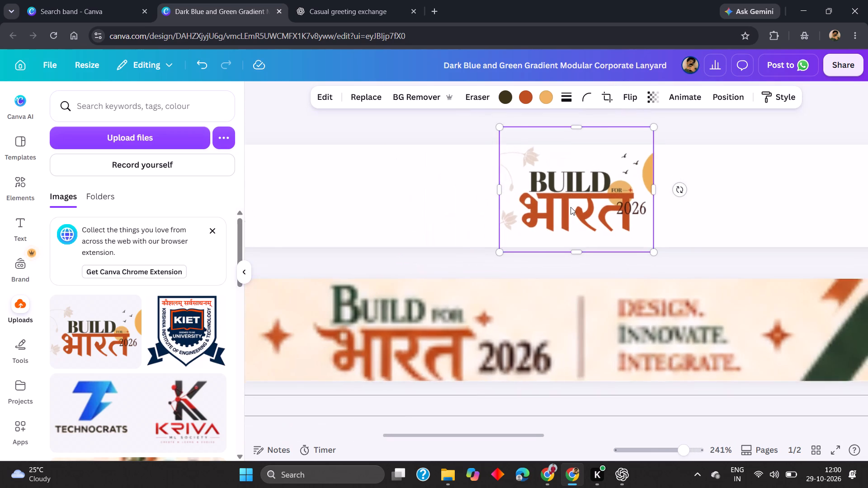
scroll(571, 206, "right", 1)
left_click_drag(649, 125, 651, 143)
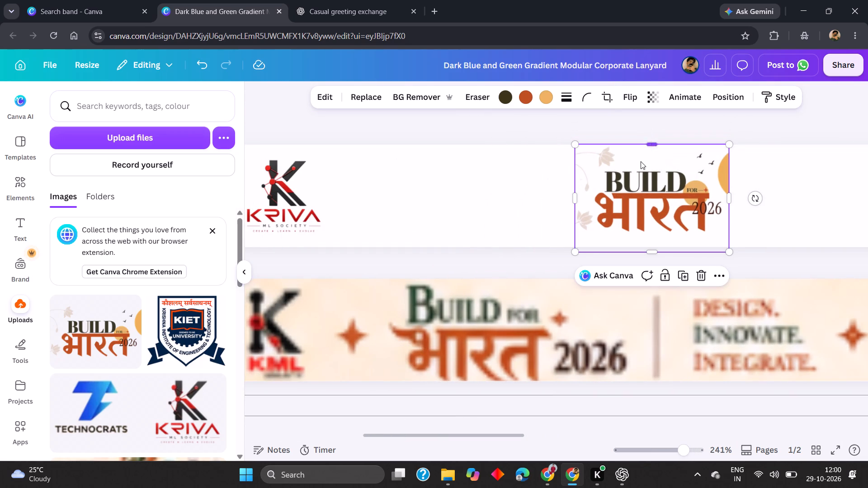
left_click_drag(648, 252, 650, 244)
Place the title image level with the Kriva logo on page 1, spaced about 0.6 from it.
left_click_drag(640, 214, 430, 216)
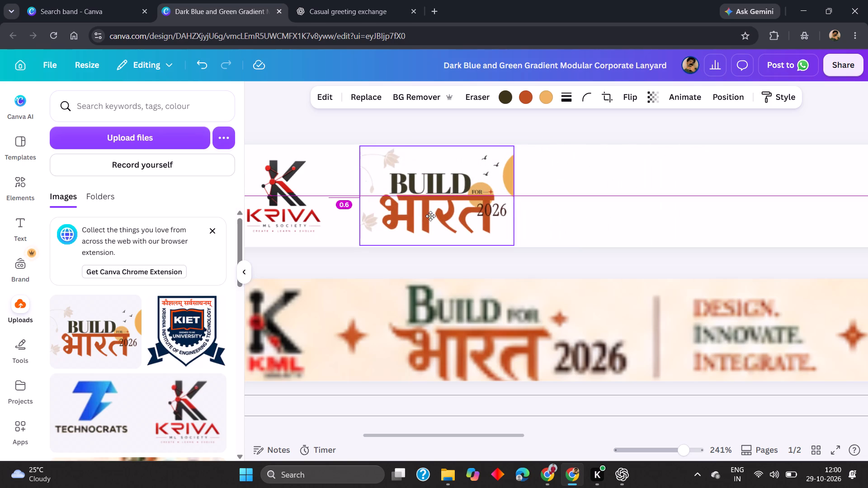
left_click_drag(430, 216, 462, 214)
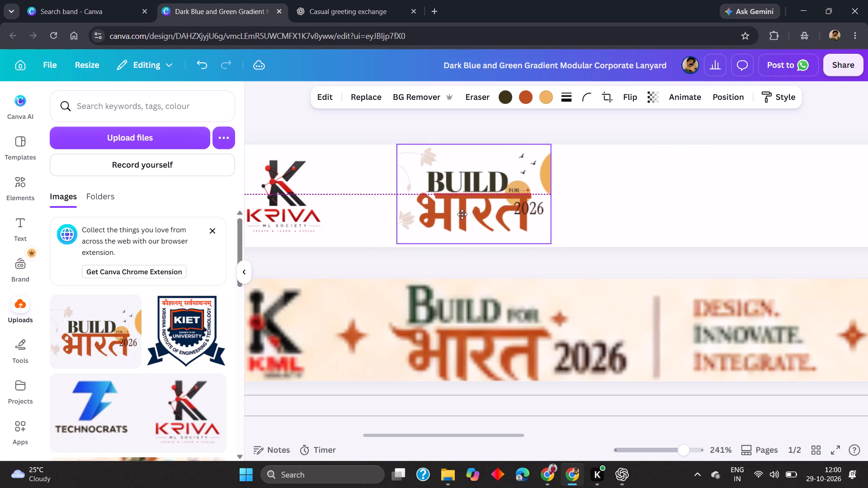
left_click_drag(462, 214, 463, 215)
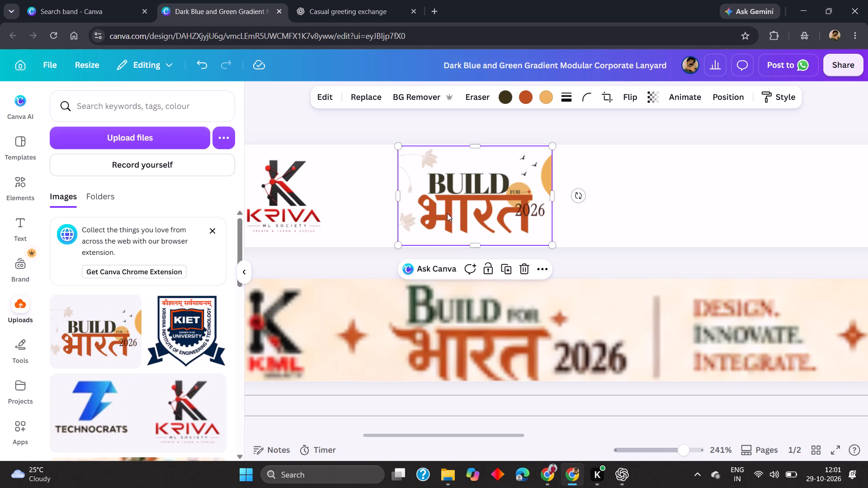
scroll(441, 211, "right", 3)
left_click_drag(526, 193, 508, 193)
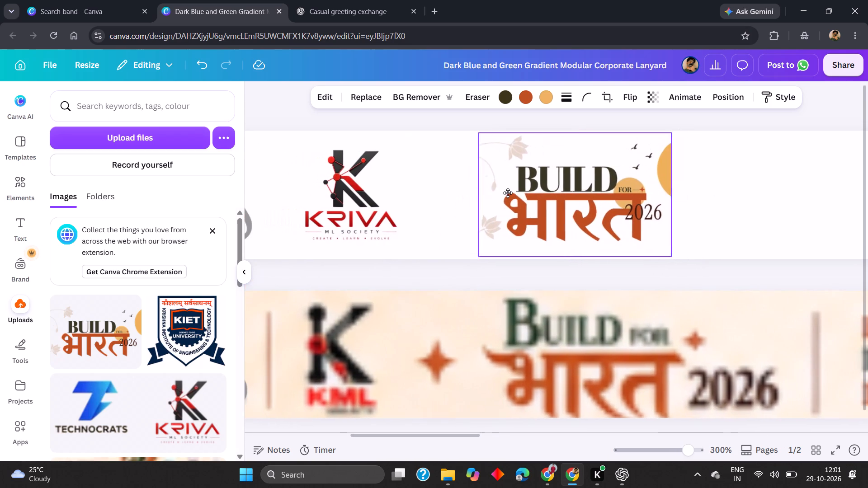
left_click_drag(508, 193, 476, 195)
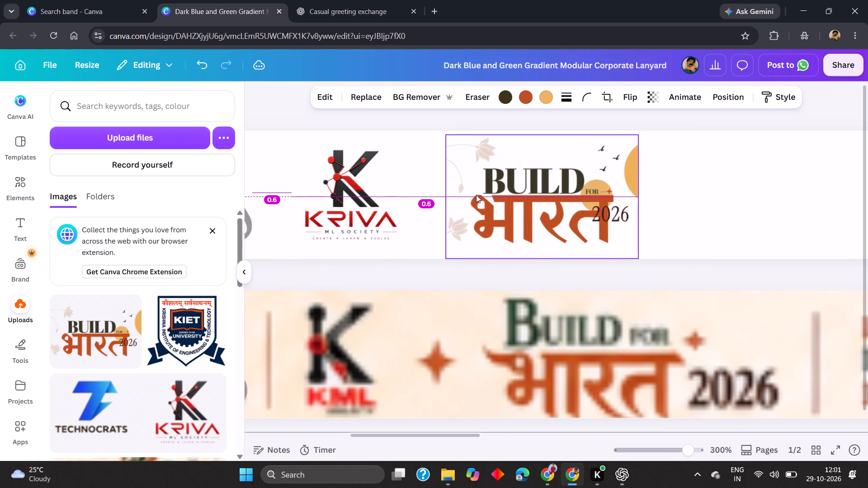
left_click(734, 200)
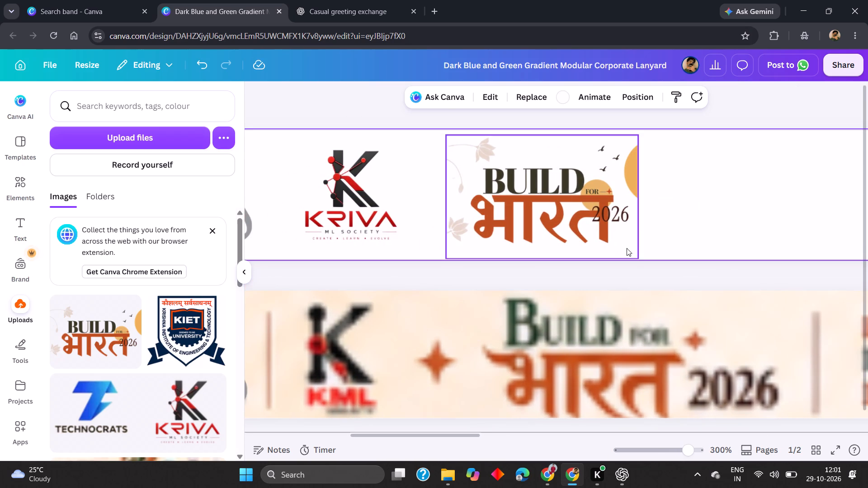
Remove the title image's background and enlarge it slightly to fill the strip's height.
left_click(472, 172)
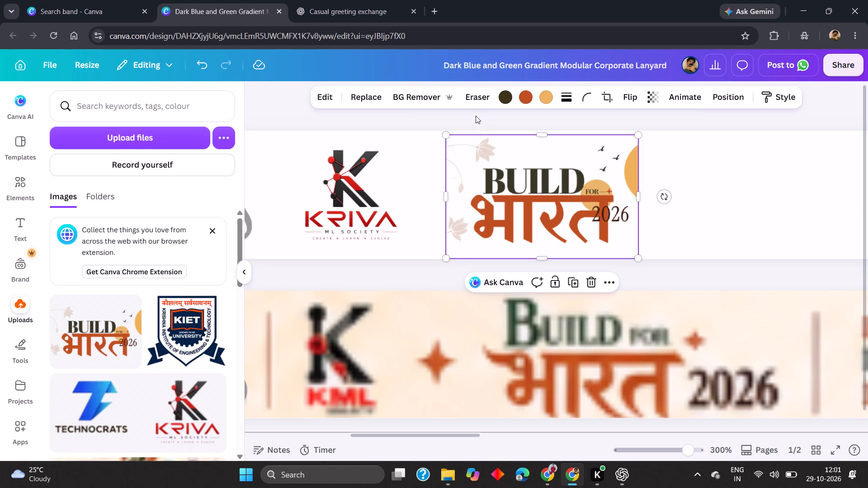
left_click(424, 94)
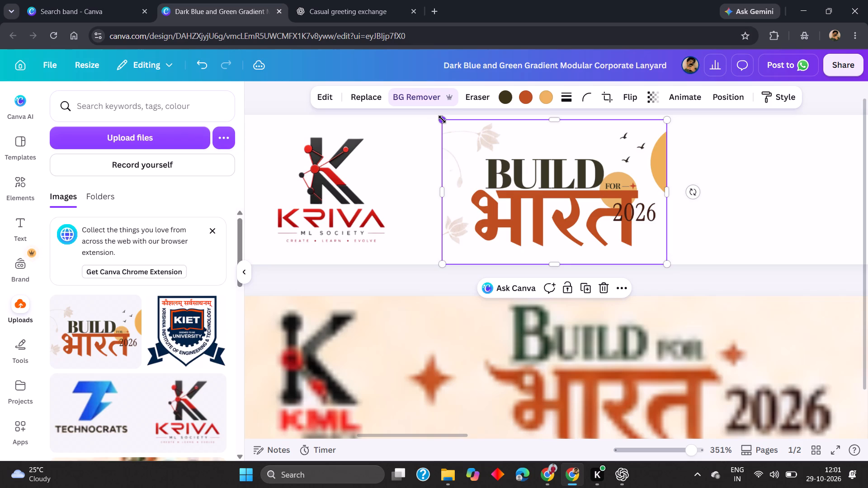
left_click_drag(442, 119, 439, 113)
left_click(298, 107)
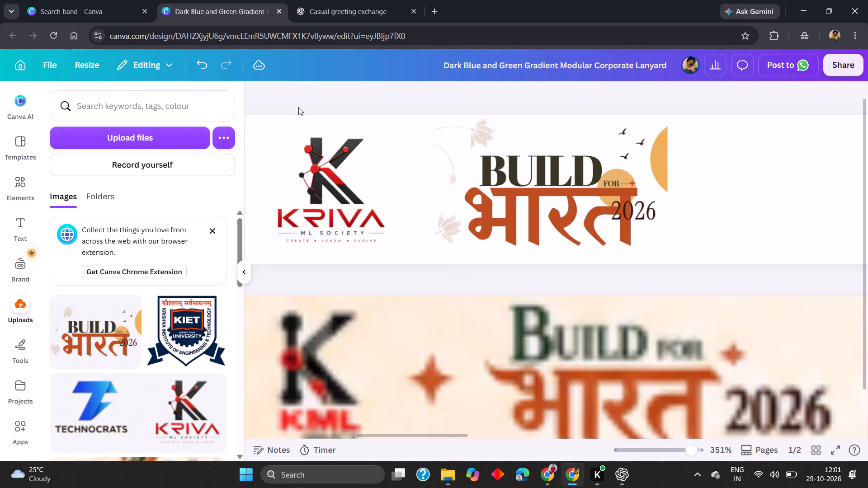
left_click(543, 192)
left_click(426, 280)
Trim the title image's left edge slightly, keeping it about 3 wide.
left_click(455, 221)
left_click_drag(436, 188, 461, 190)
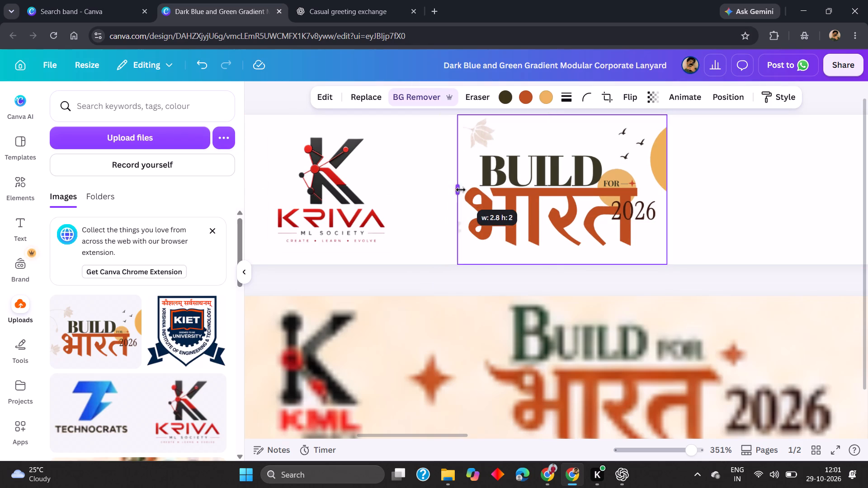
left_click_drag(461, 190, 442, 193)
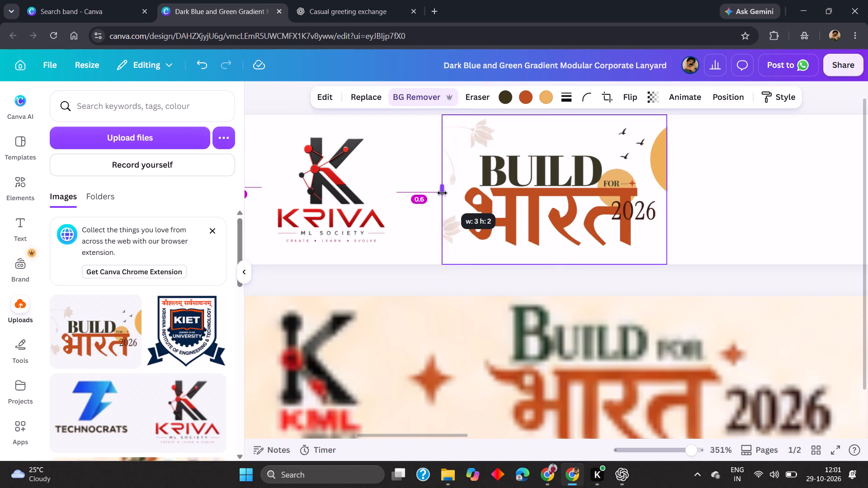
left_click_drag(442, 193, 439, 194)
left_click(417, 195)
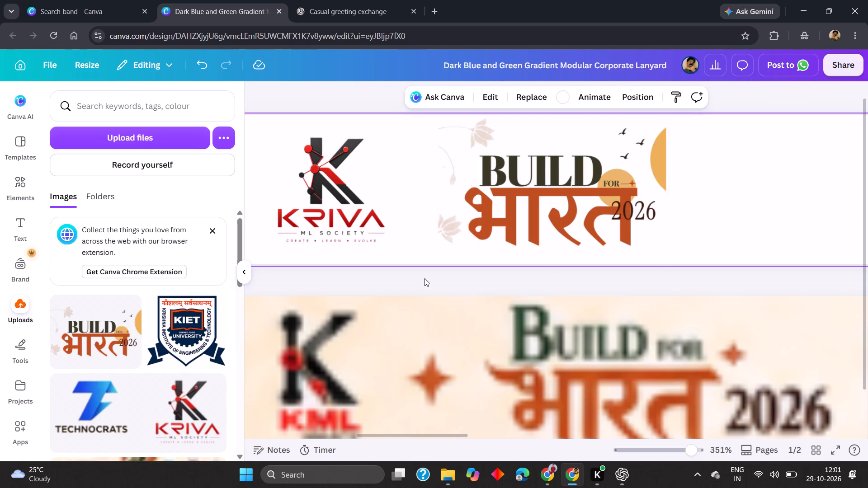
Erase the faded flowers beside the title and the cut-off orange sun at its outer edge with Magic Eraser's area brush at size 40.
left_click(449, 225)
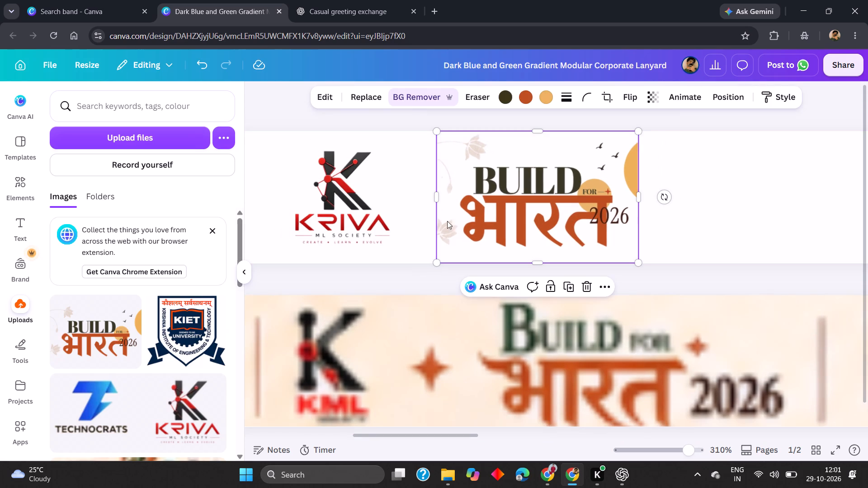
left_click(481, 92)
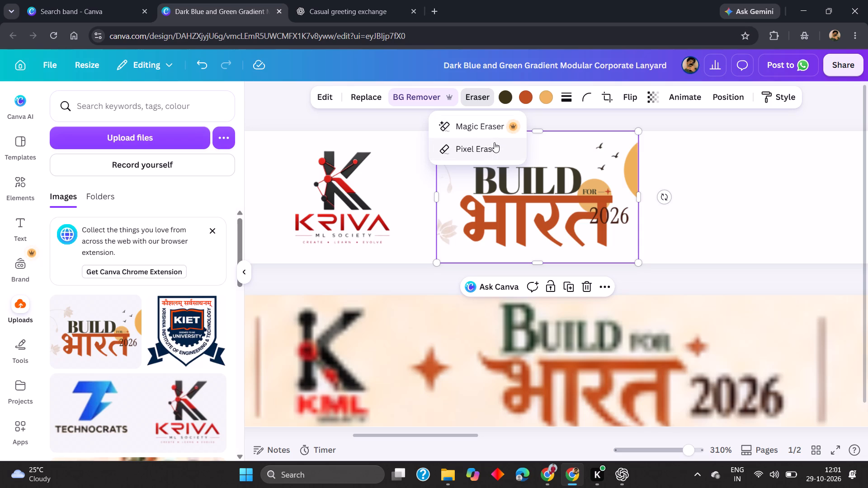
left_click(494, 131)
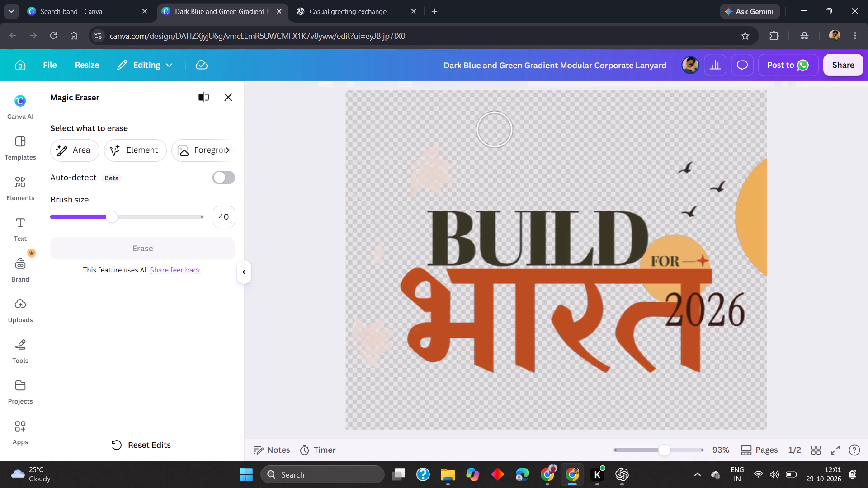
left_click_drag(423, 181, 445, 157)
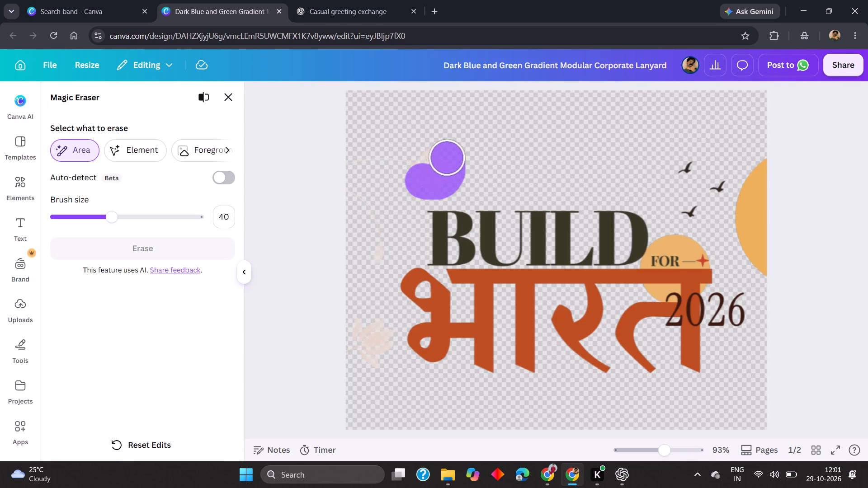
left_click_drag(445, 157, 353, 162)
left_click_drag(377, 255, 377, 255)
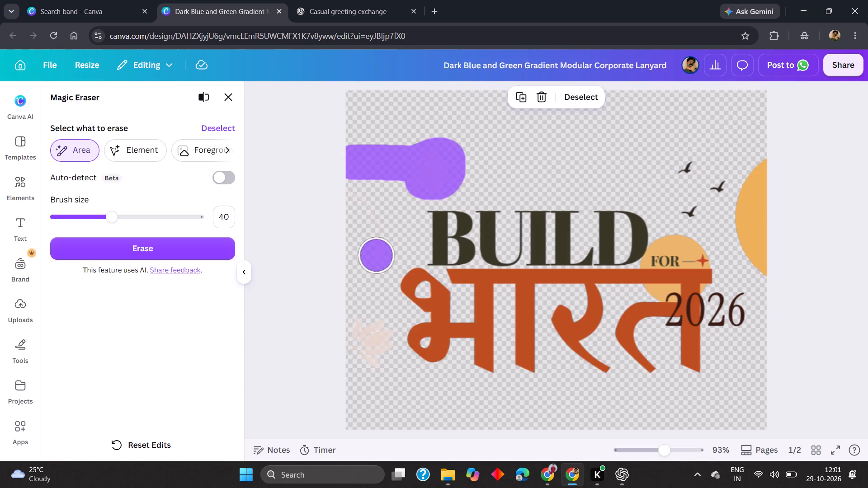
left_click_drag(377, 255, 355, 192)
left_click_drag(359, 347, 368, 356)
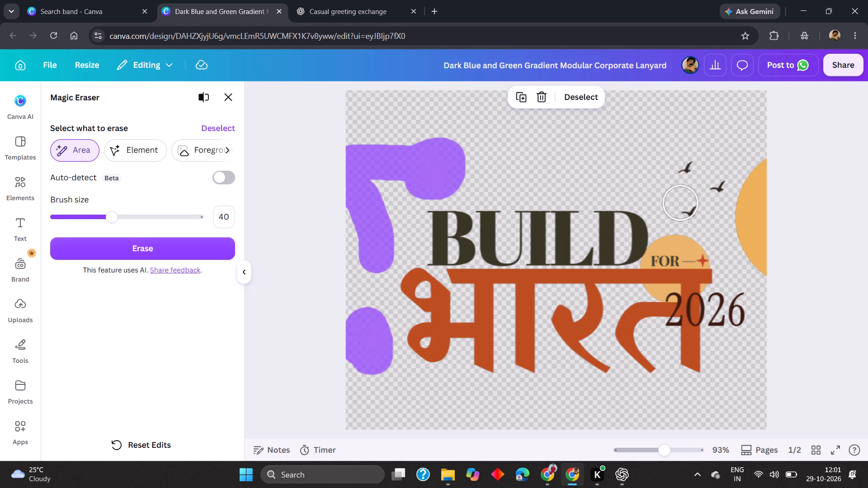
left_click_drag(766, 170, 763, 179)
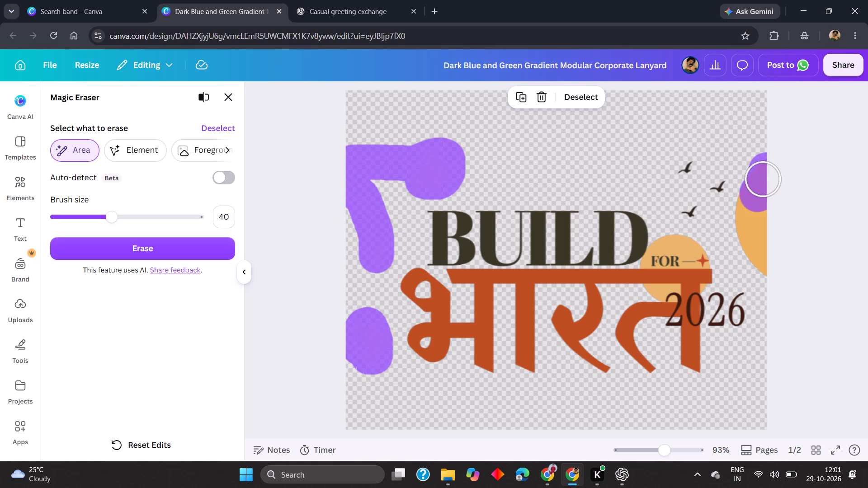
left_click_drag(763, 179, 762, 266)
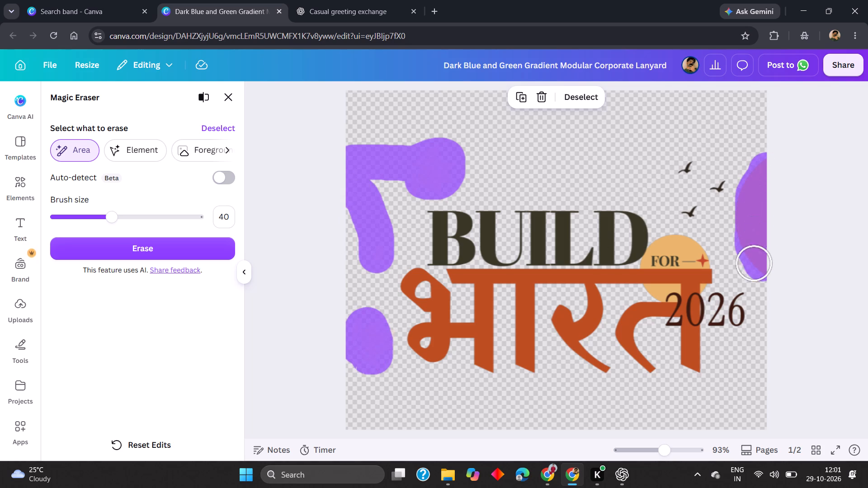
left_click(191, 244)
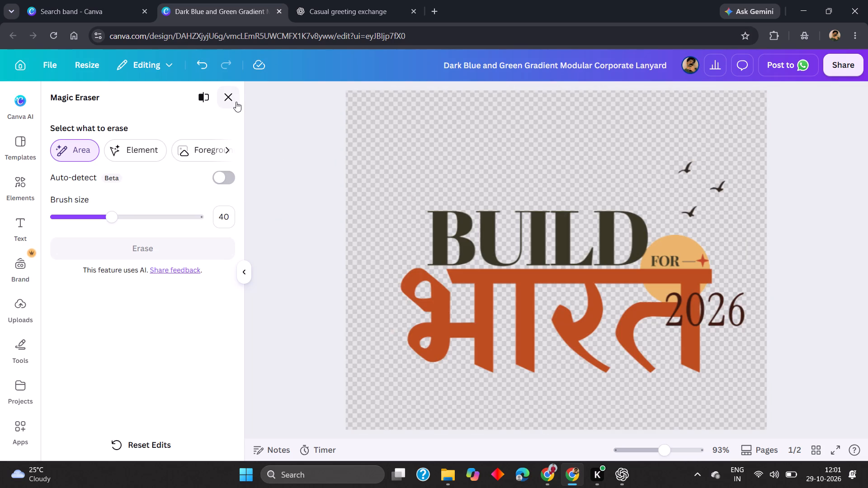
left_click(236, 102)
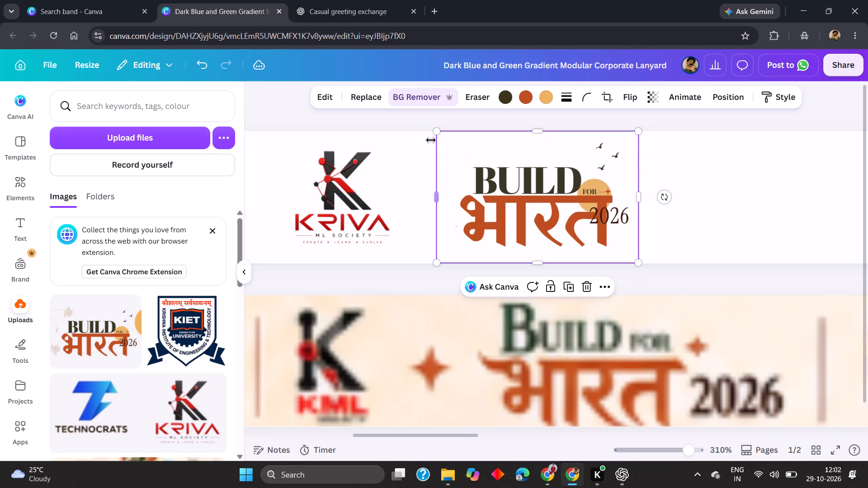
left_click(409, 121)
Trim the empty top of the Build for Bharat title image and enlarge it proportionally to fill the strip's height.
left_click(514, 219)
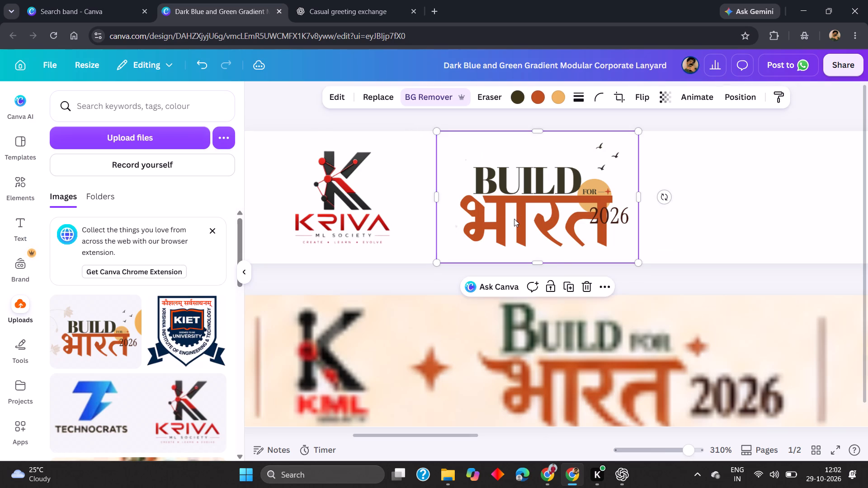
scroll(516, 217, "up", 1)
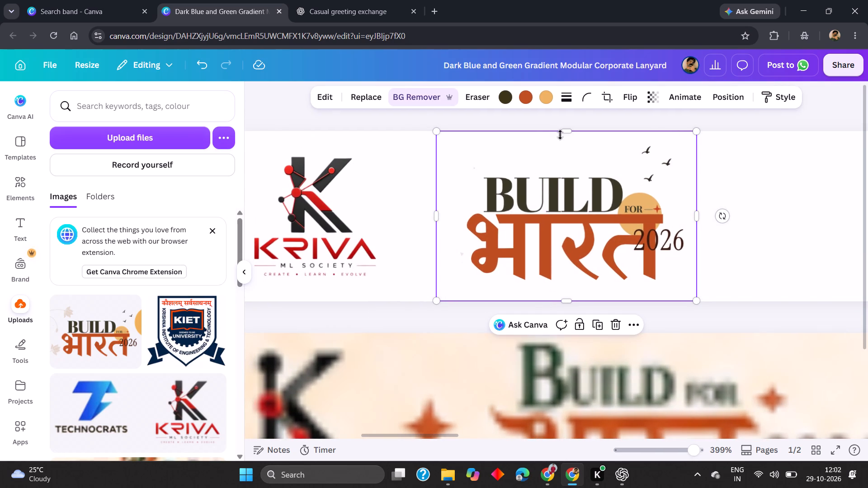
left_click_drag(568, 130, 568, 141)
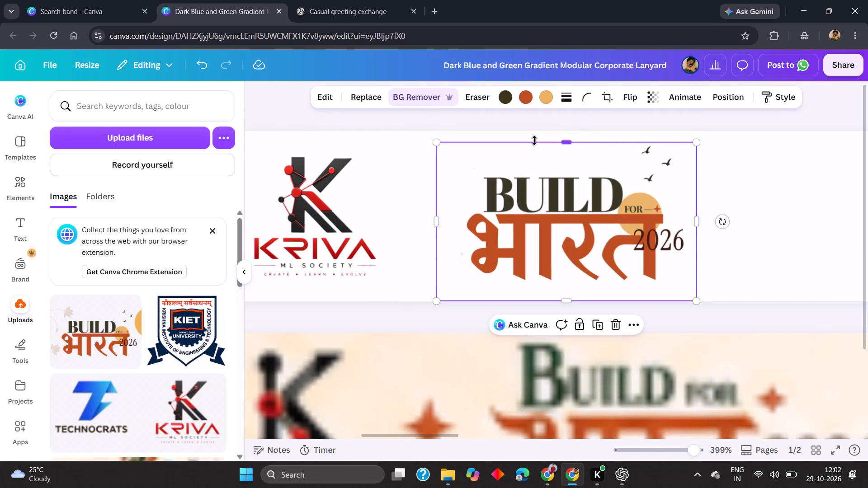
left_click_drag(439, 146, 432, 127)
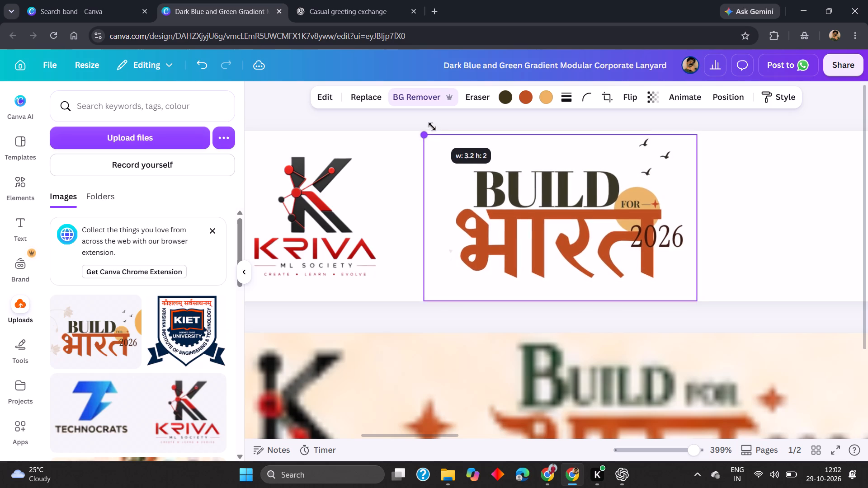
left_click_drag(432, 127, 425, 122)
left_click(419, 121)
Move the title image closer to the Kriva logo and trim its empty left edge to about 2.9 wide.
scroll(505, 172, "right", 1)
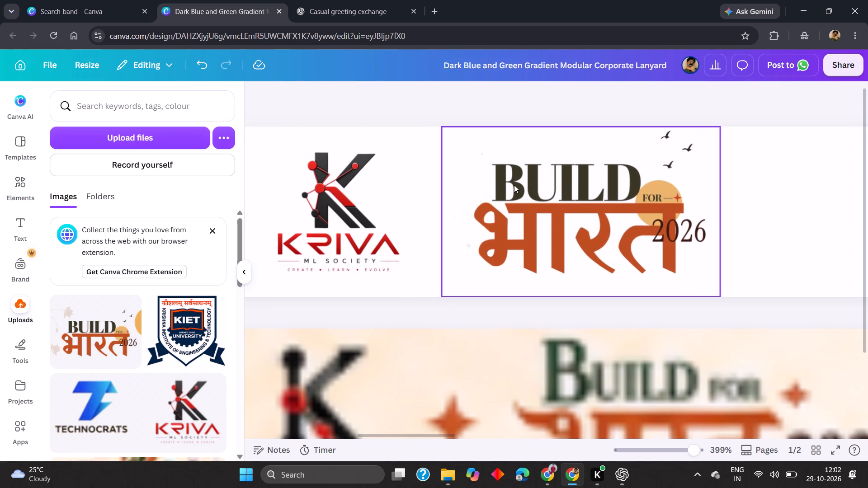
scroll(514, 185, "right", 1)
left_click_drag(514, 185, 489, 185)
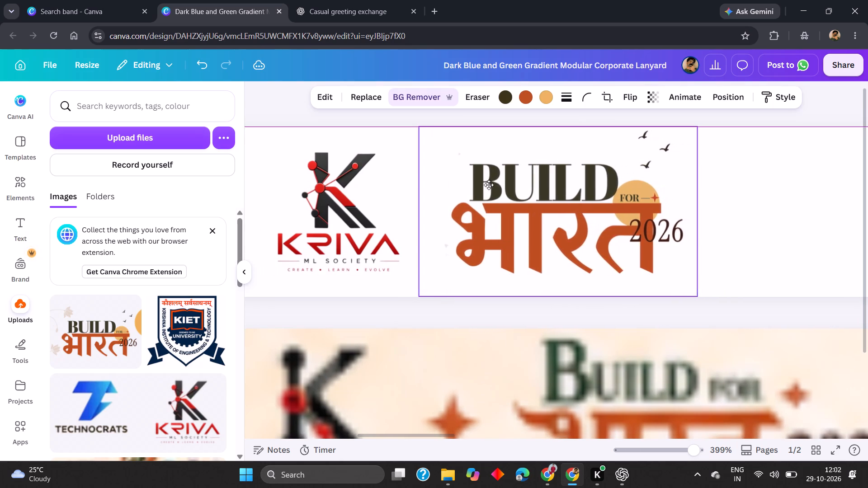
left_click_drag(489, 185, 493, 186)
left_click_drag(419, 210, 448, 211)
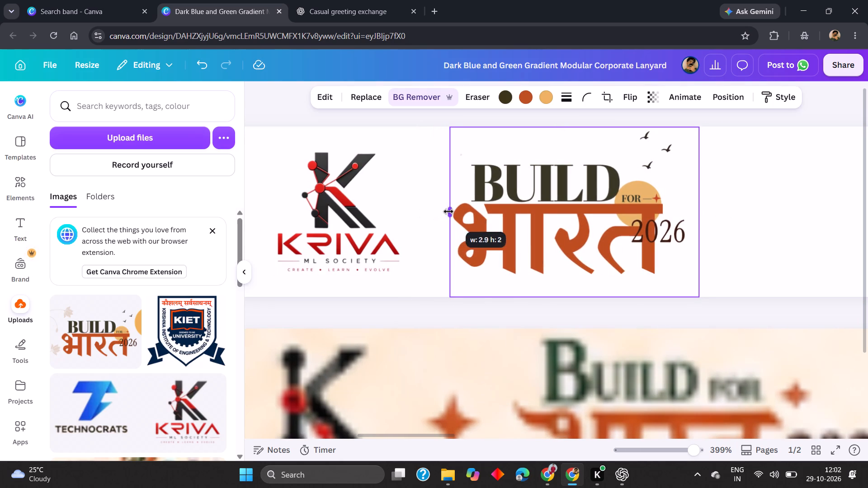
left_click_drag(448, 211, 448, 211)
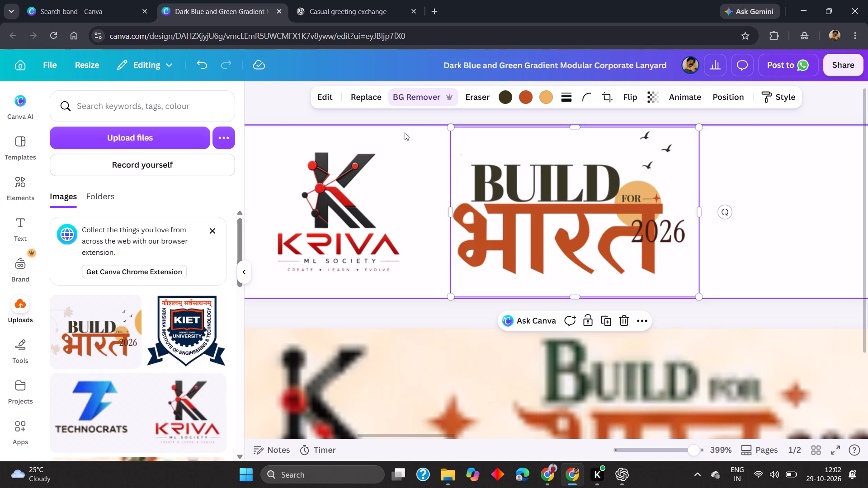
left_click(408, 116)
Shift the title image along the page 1 strip to leave a wider gap after the Kriva logo.
left_click_drag(491, 171, 495, 171)
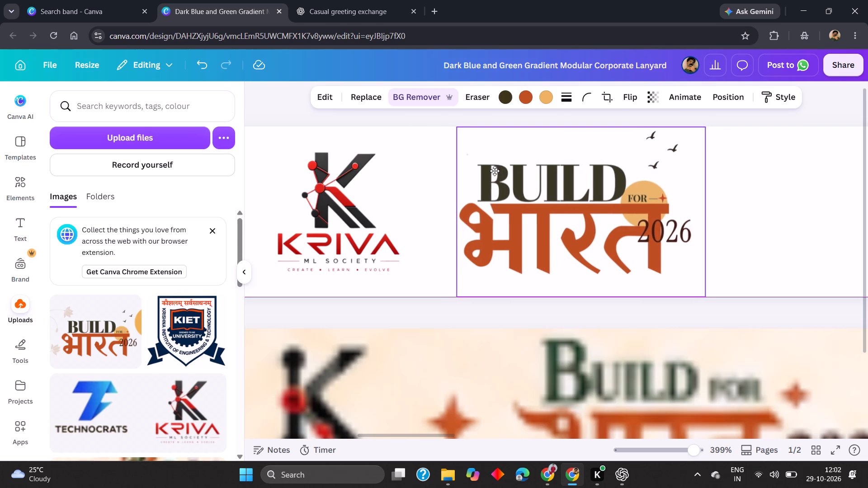
left_click_drag(495, 171, 532, 171)
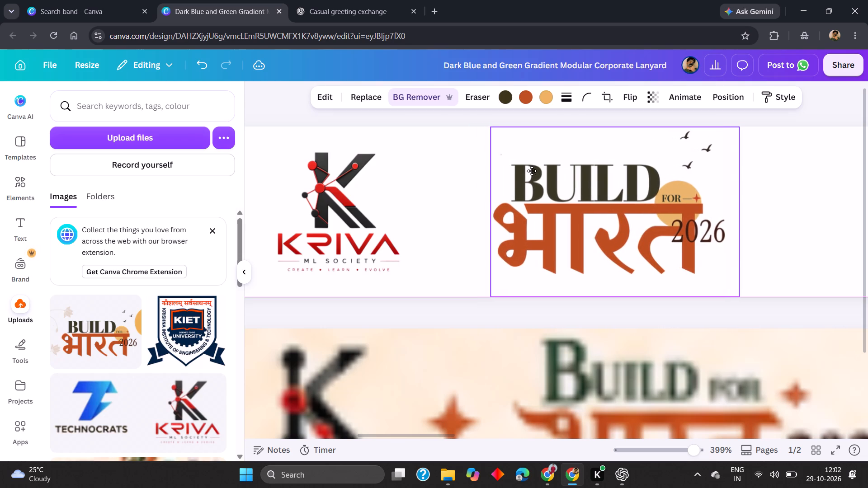
left_click_drag(532, 171, 536, 171)
left_click(448, 117)
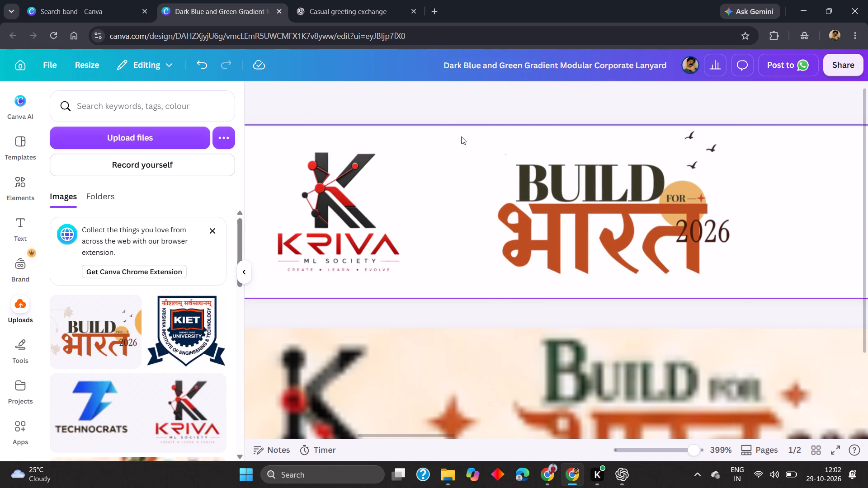
scroll(464, 141, "left", 3)
scroll(482, 200, "left", 1)
scroll(499, 231, "right", 1)
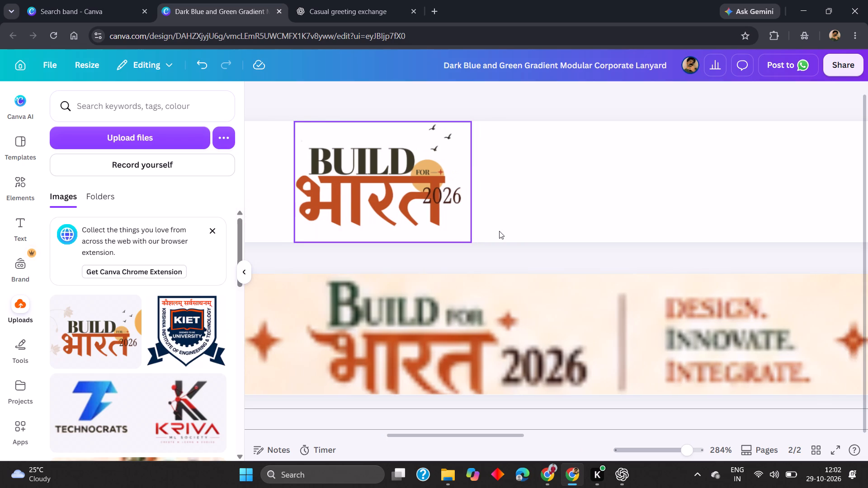
scroll(499, 231, "right", 1)
scroll(499, 240, "down", 1)
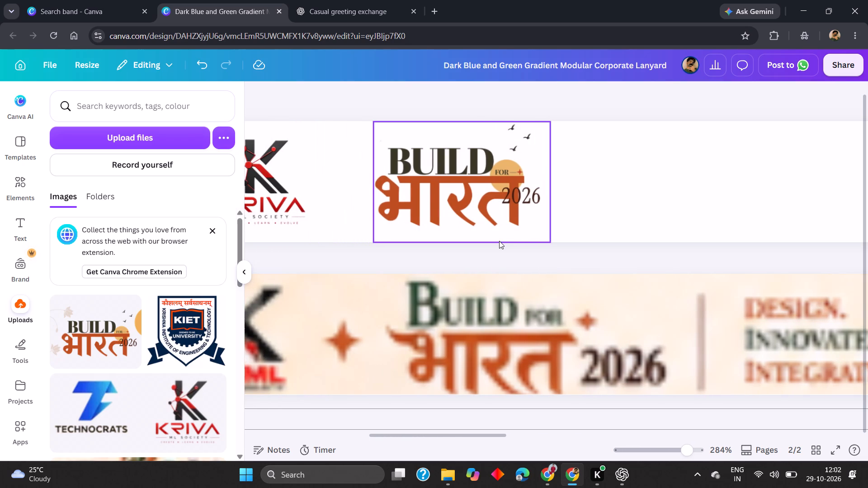
scroll(499, 241, "down", 1)
key("Print")
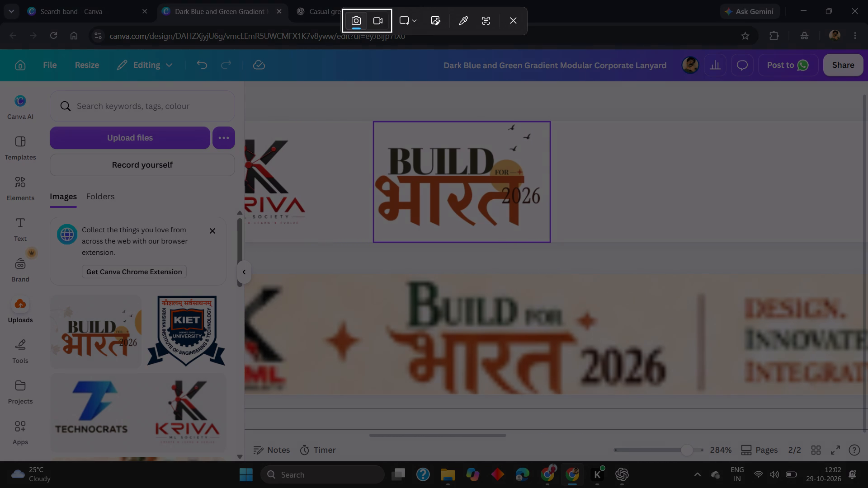
left_click_drag(307, 274, 660, 415)
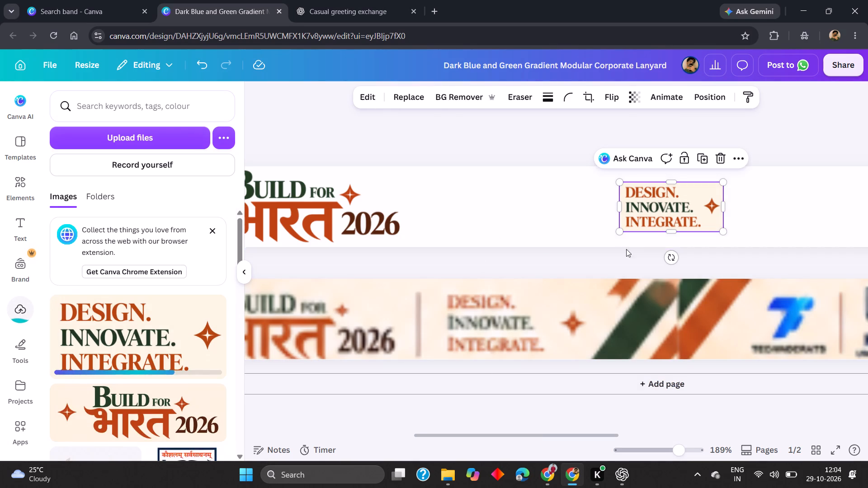
left_click(461, 95)
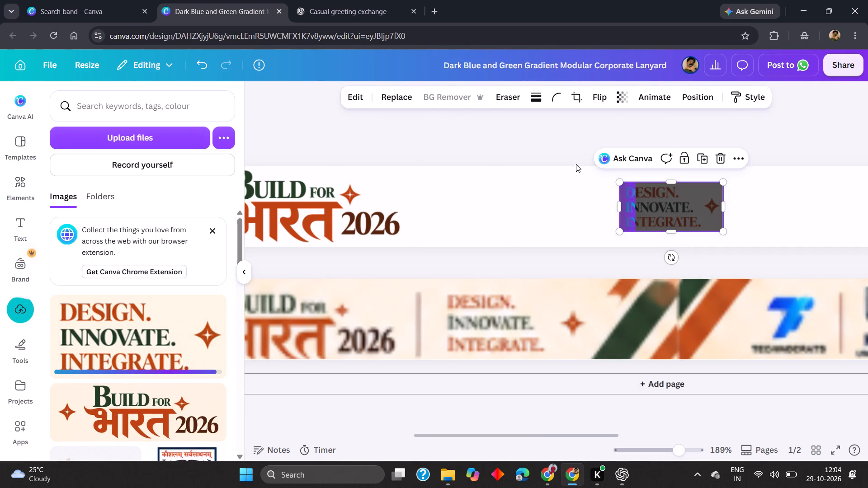
Place the HD tagline after the Build for Bharat 2026 title and enlarge it proportionally to nearly the strip's height.
scroll(630, 201, "right", 1)
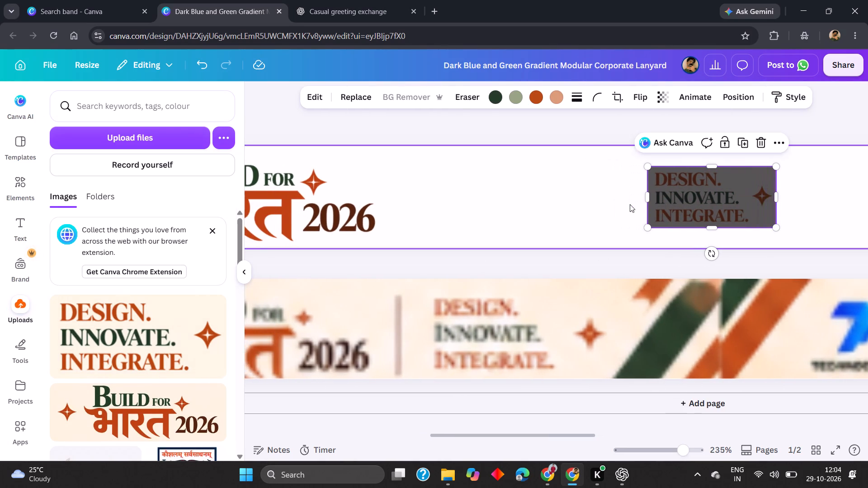
left_click_drag(681, 199, 537, 204)
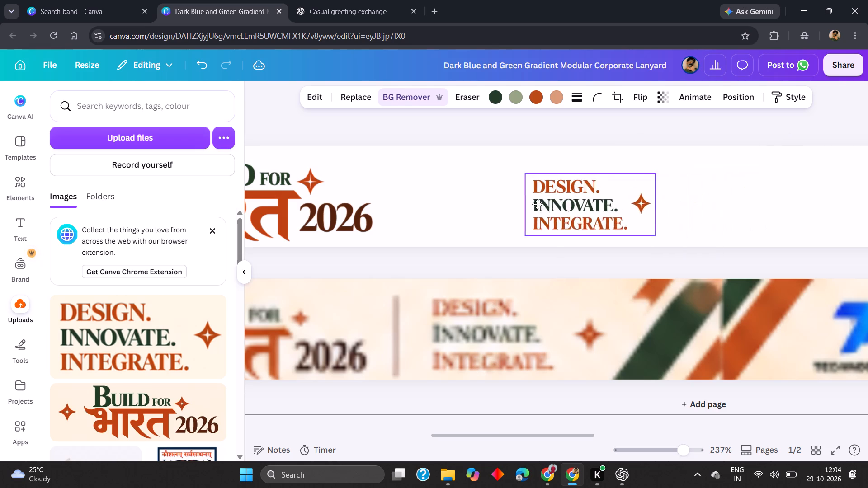
left_click_drag(537, 204, 495, 195)
left_click_drag(593, 224, 640, 242)
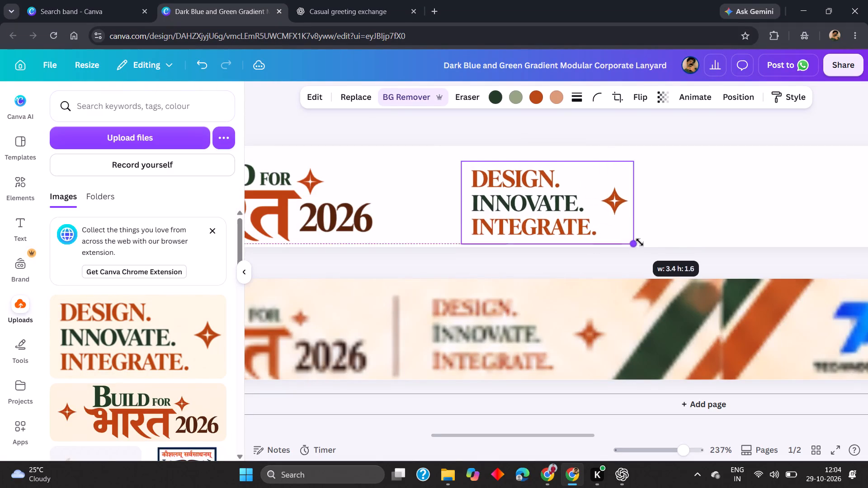
left_click_drag(640, 242, 656, 244)
left_click_drag(545, 207, 520, 198)
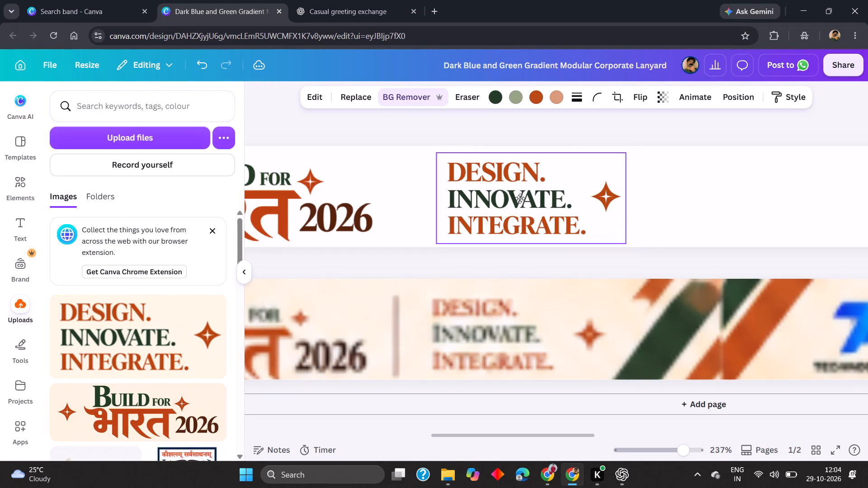
left_click_drag(520, 198, 517, 200)
left_click(644, 193)
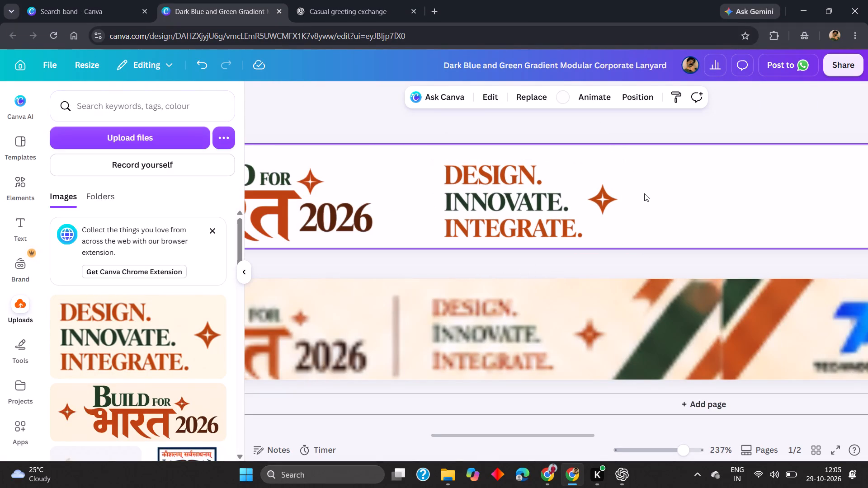
Nudge the HD tagline slightly upward within the page 1 strip, keeping the gap after the title.
scroll(615, 199, "right", 1)
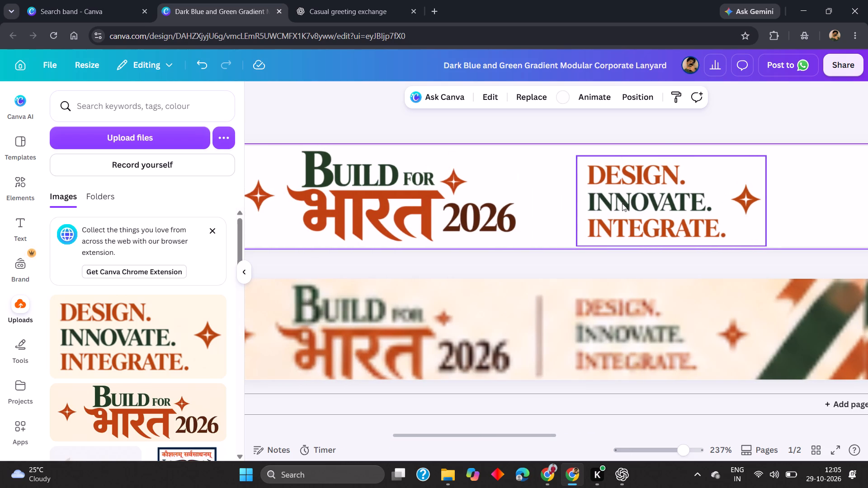
left_click(622, 201)
scroll(622, 201, "right", 1)
scroll(622, 203, "left", 1)
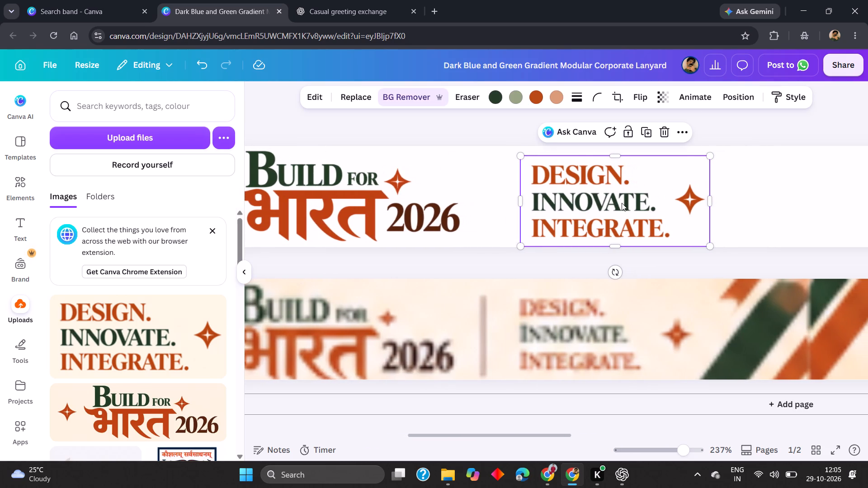
scroll(622, 203, "left", 1)
left_click_drag(622, 203, 625, 200)
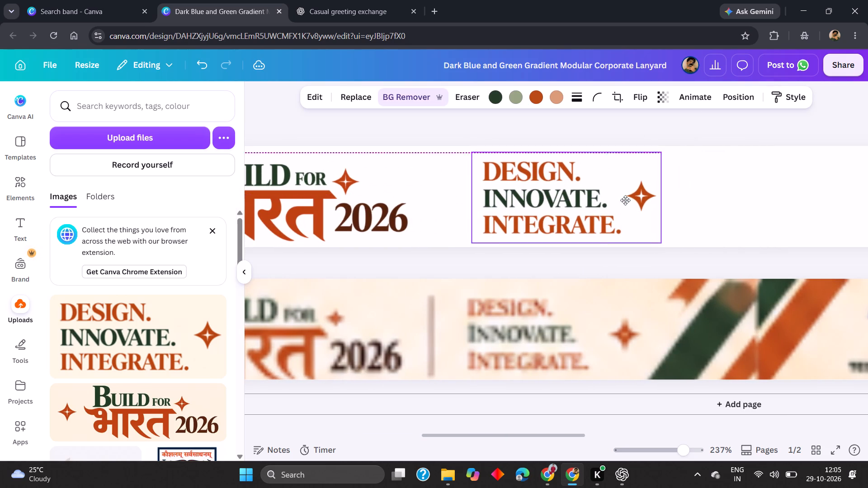
left_click_drag(625, 200, 627, 198)
scroll(642, 195, "left", 1)
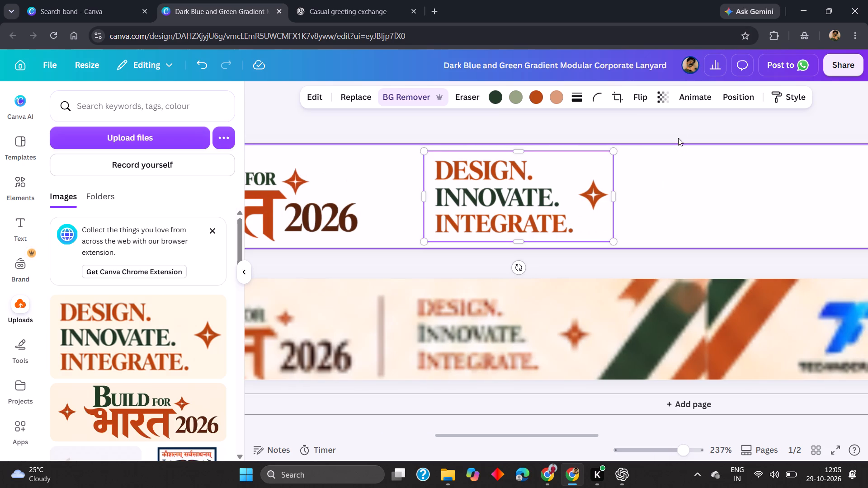
left_click(675, 126)
Examine the page 2 reference strip beyond the tagline, covering the ribbon stripes and the repeated logos.
scroll(670, 136, "left", 4)
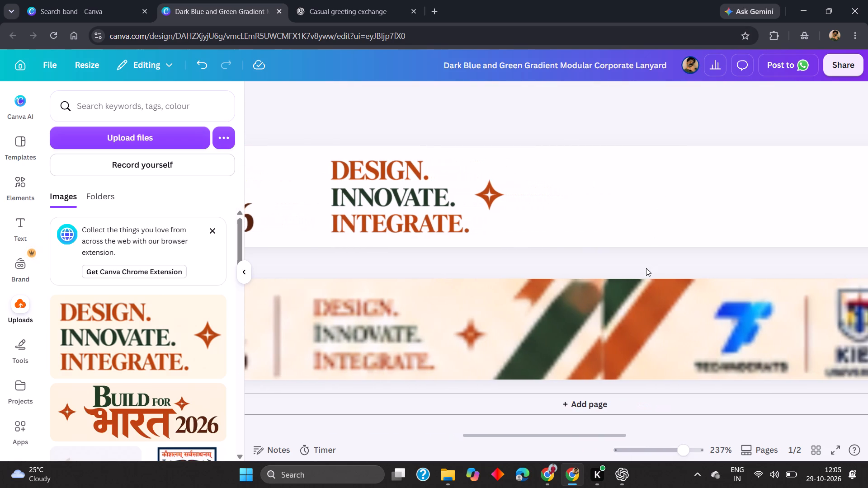
scroll(646, 268, "left", 2)
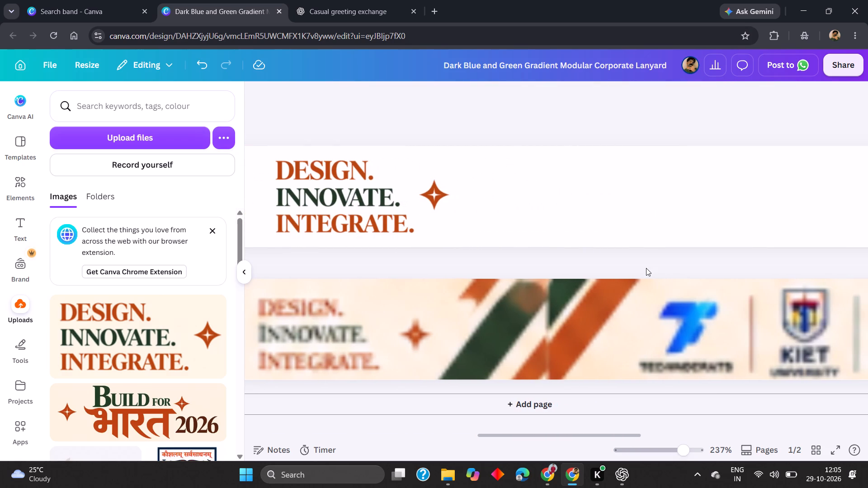
scroll(646, 268, "left", 1)
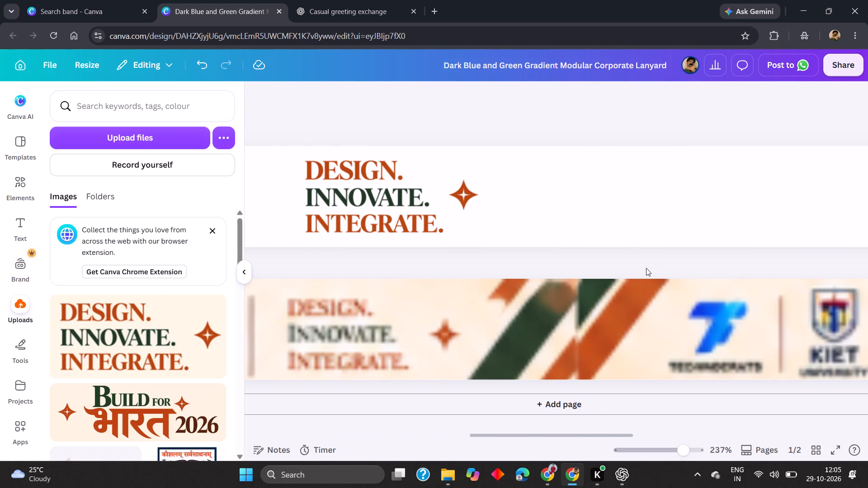
scroll(646, 268, "left", 2)
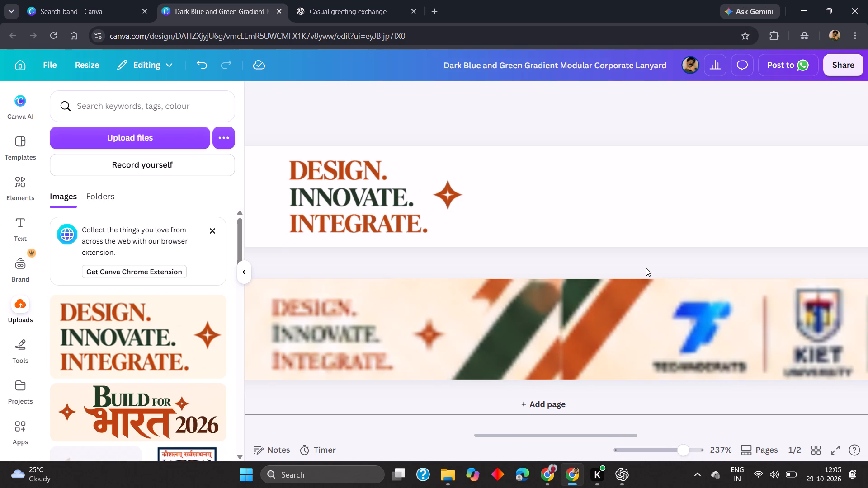
scroll(646, 268, "left", 1)
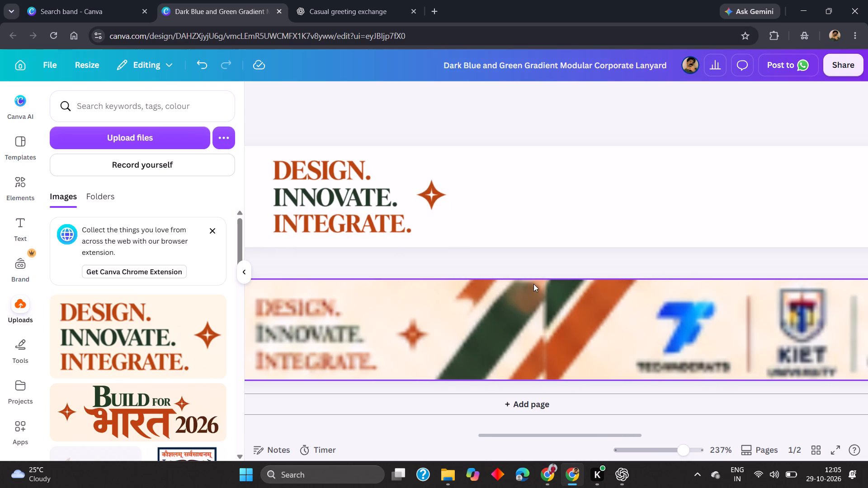
scroll(533, 282, "left", 1)
Copy the first Technocrats logo on page 1 and place the copy above the second Technocrats logo of the reference strip.
scroll(623, 270, "right", 7)
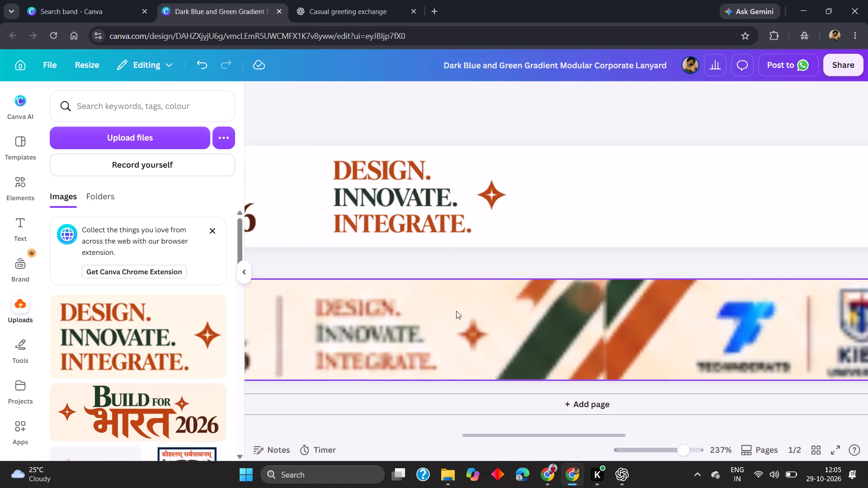
scroll(456, 311, "right", 2)
scroll(418, 309, "right", 2)
left_click(370, 212)
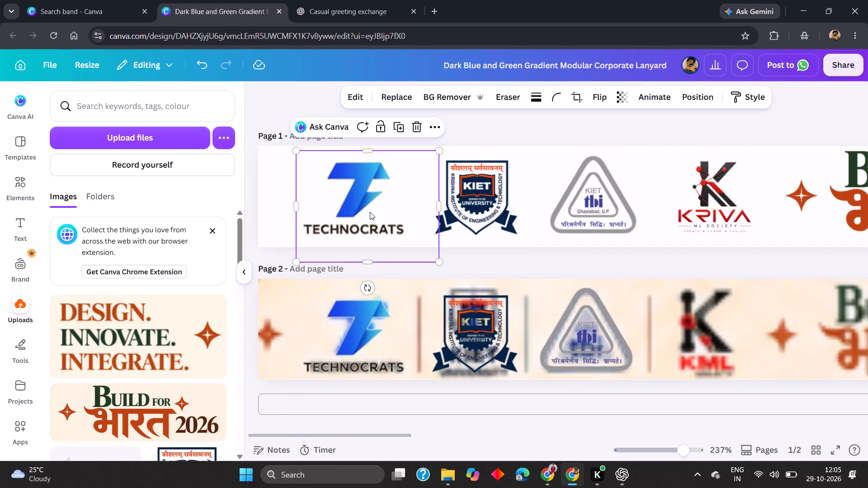
key("ctrl+c")
scroll(370, 211, "left", 4)
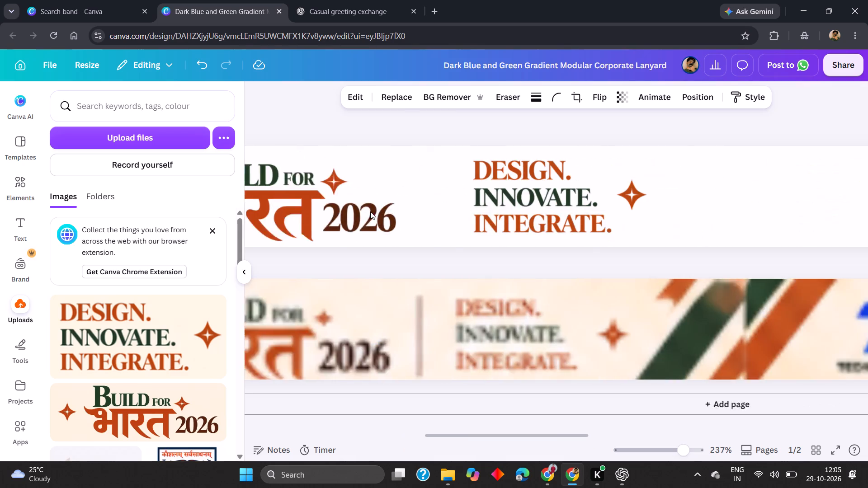
scroll(370, 211, "left", 10)
left_click(478, 191)
key("ctrl+v")
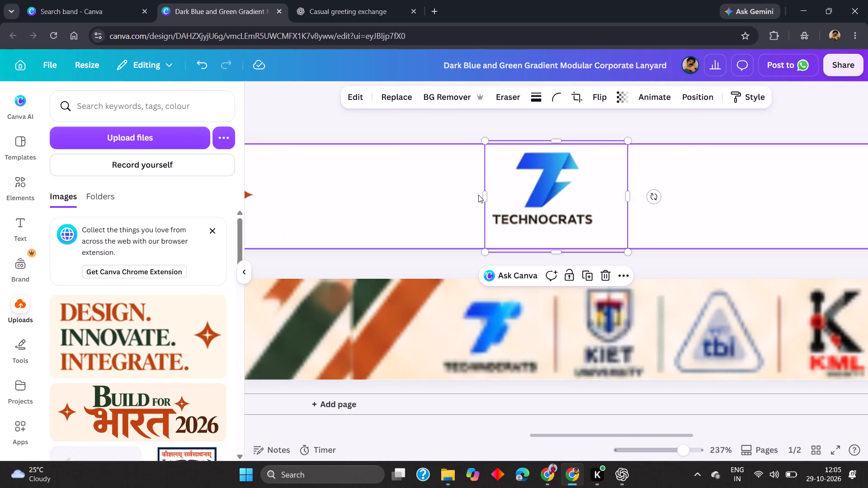
left_click_drag(530, 206, 476, 216)
Copy the KIET University logo on page 1 and place the copy just after the second Technocrats logo, vertically centred in the strip.
scroll(476, 216, "right", 13)
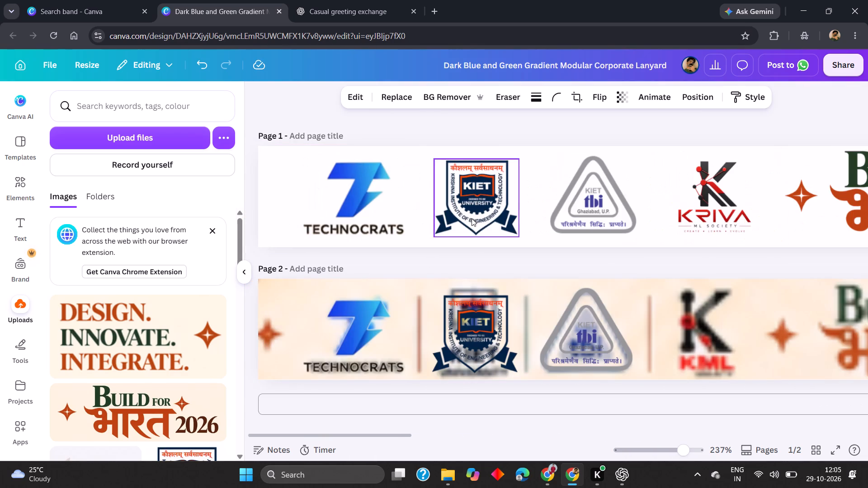
left_click(472, 215)
key("ctrl+c")
scroll(491, 216, "left", 6)
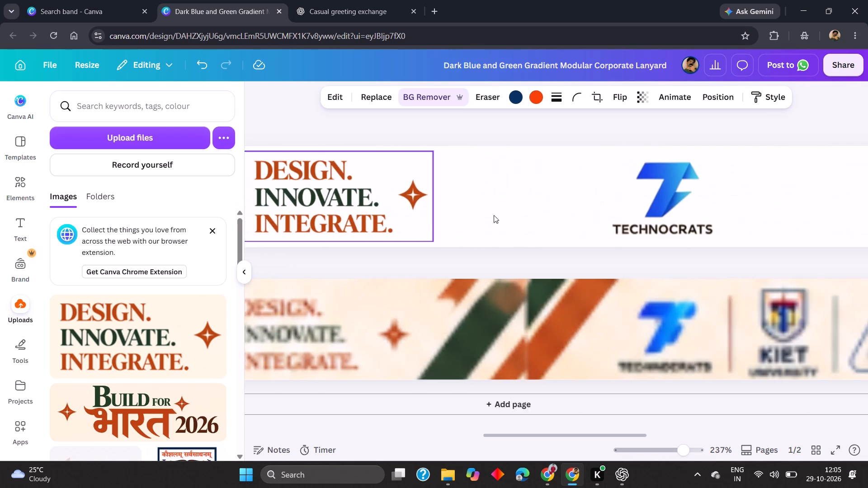
scroll(494, 215, "left", 8)
left_click(643, 199)
key("ctrl+v")
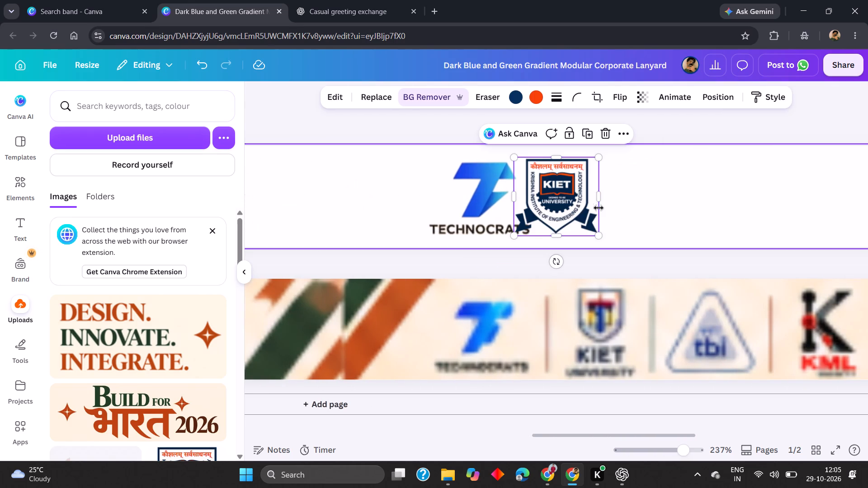
left_click_drag(571, 203, 586, 203)
scroll(571, 203, "left", 1)
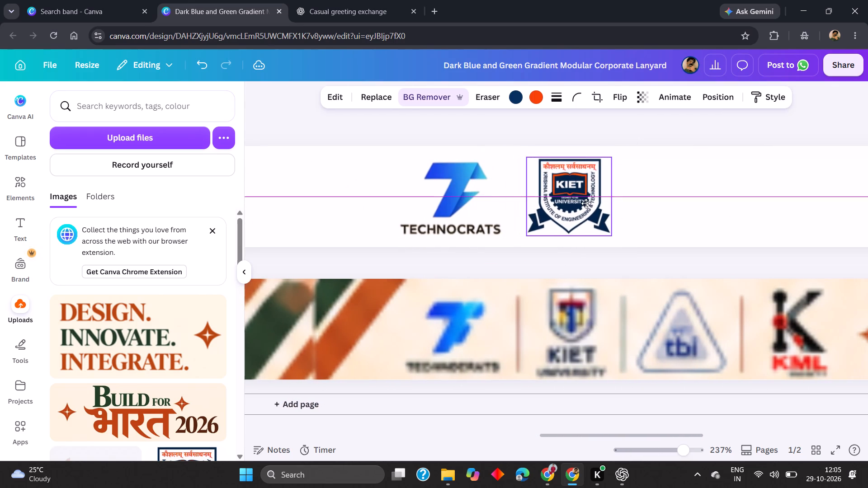
left_click_drag(586, 203, 586, 203)
Duplicate the KIET TBI triangle logo on page 1 and place the copy after the second KIET University logo.
scroll(586, 204, "right", 11)
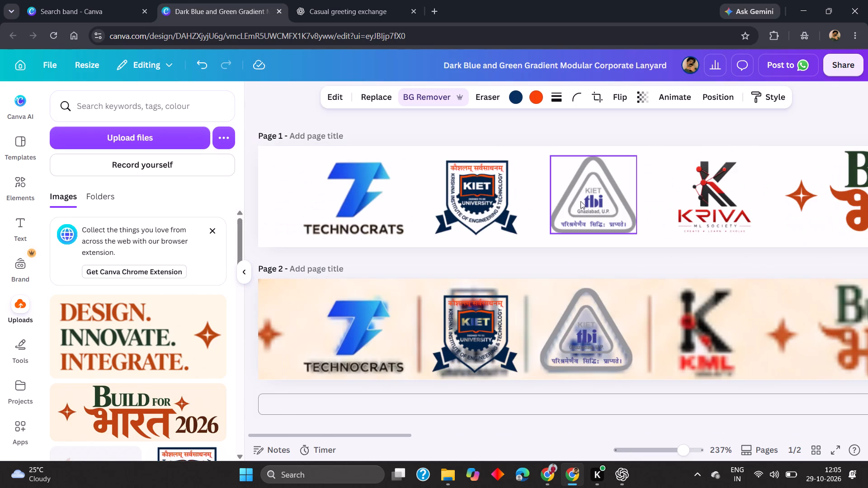
left_click(609, 197)
key("ctrl+d")
left_click_drag(616, 208, 535, 191)
scroll(616, 208, "left", 16)
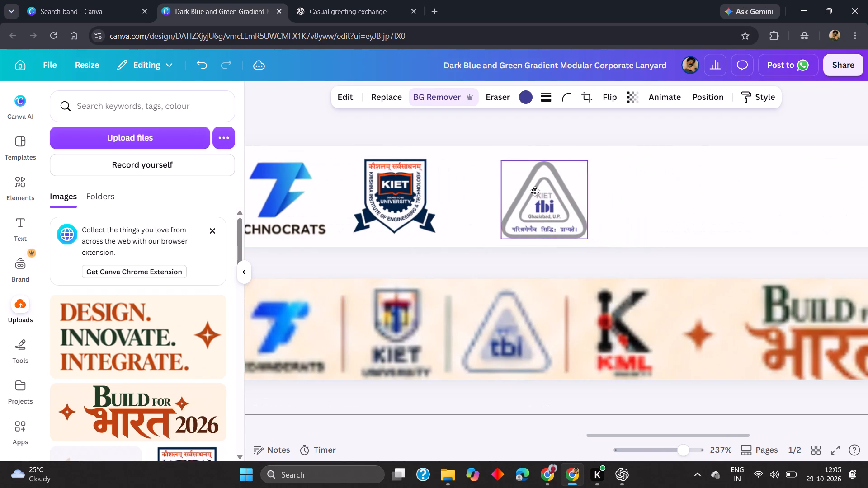
left_click_drag(535, 191, 516, 185)
Duplicate the Kriva ML Society logo on page 1 and place the copy after the second KIET TBI logo.
scroll(515, 185, "right", 17)
left_click(702, 191)
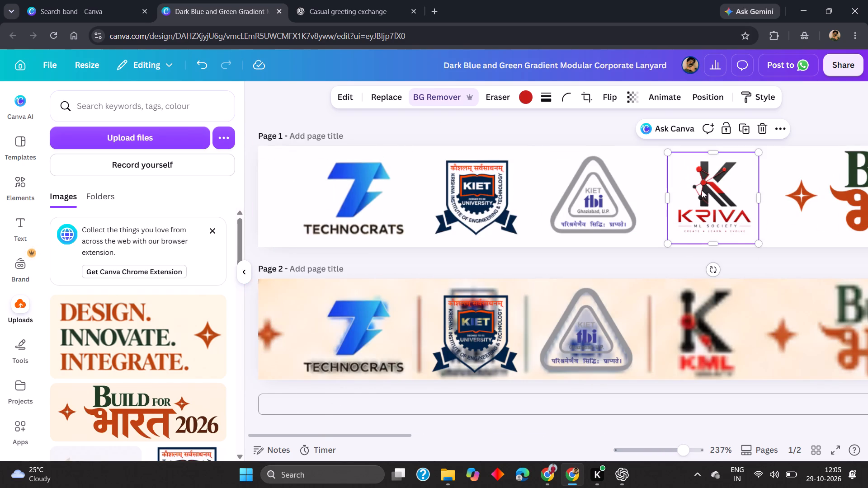
key("ctrl+d")
left_click_drag(712, 210, 625, 186)
scroll(712, 210, "left", 19)
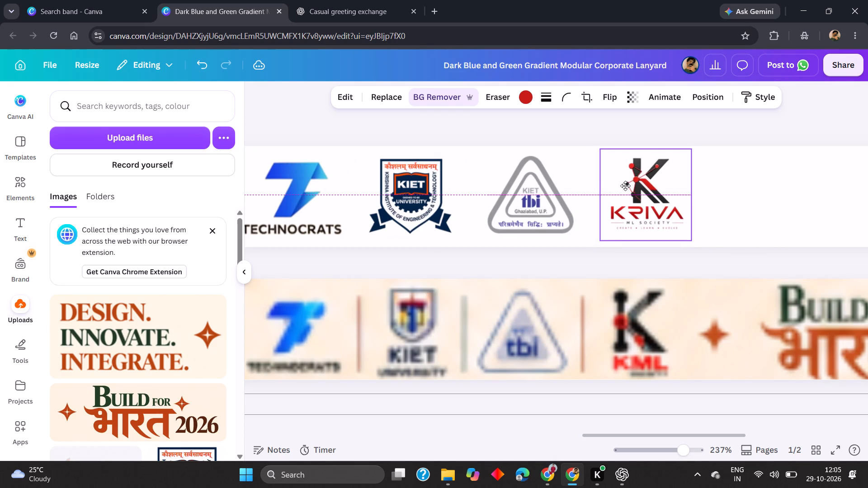
left_click_drag(625, 186, 625, 186)
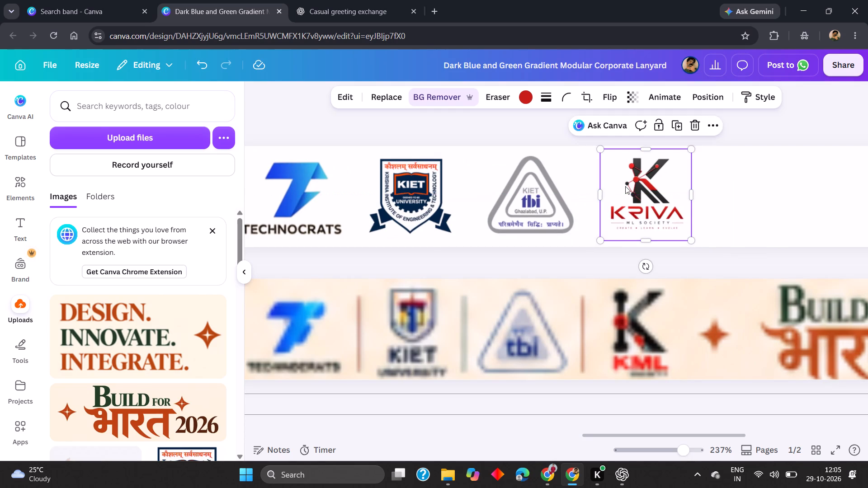
Crop the small bottom text line off the second Kriva logo and move the logo down in line with its neighbours.
scroll(643, 196, "left", 1)
left_click(718, 196)
left_click(607, 193)
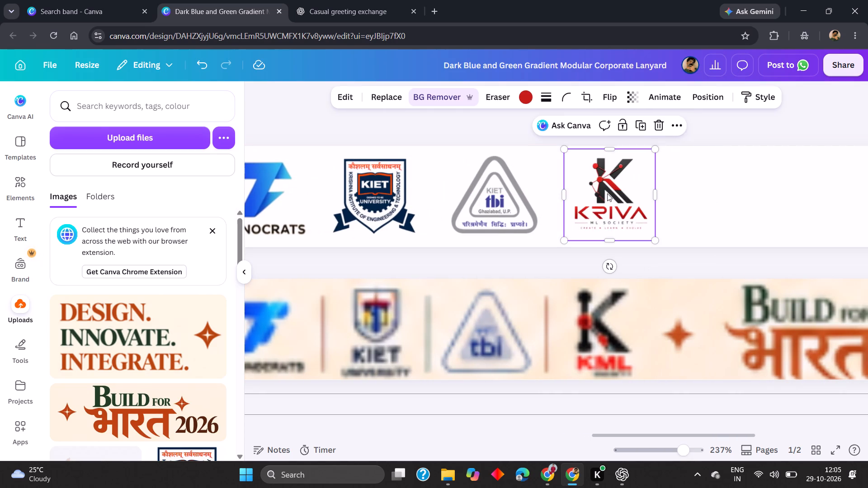
left_click_drag(616, 282, 617, 262)
left_click_drag(617, 261, 615, 252)
left_click(768, 215)
left_click_drag(638, 209, 638, 224)
left_click(774, 230)
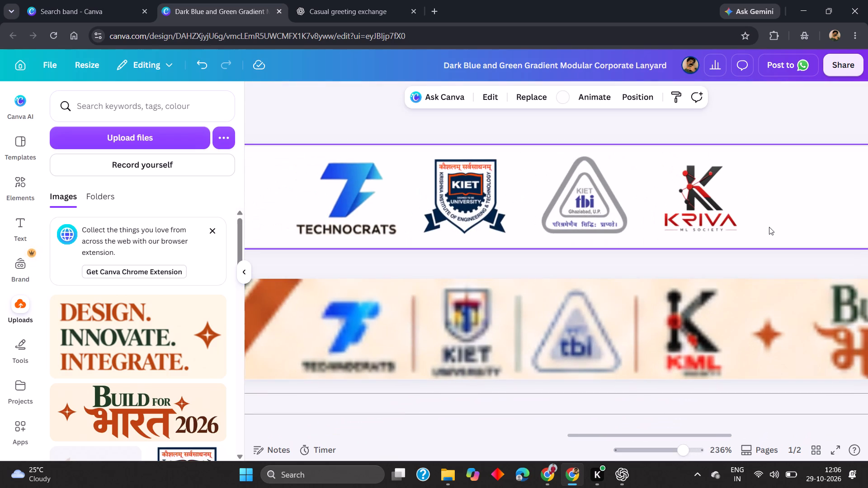
Trim the second Kriva logo's left edge slightly and scale it up a little from its upper corner.
left_click(687, 216)
left_click_drag(652, 195, 657, 196)
left_click_drag(659, 157, 656, 155)
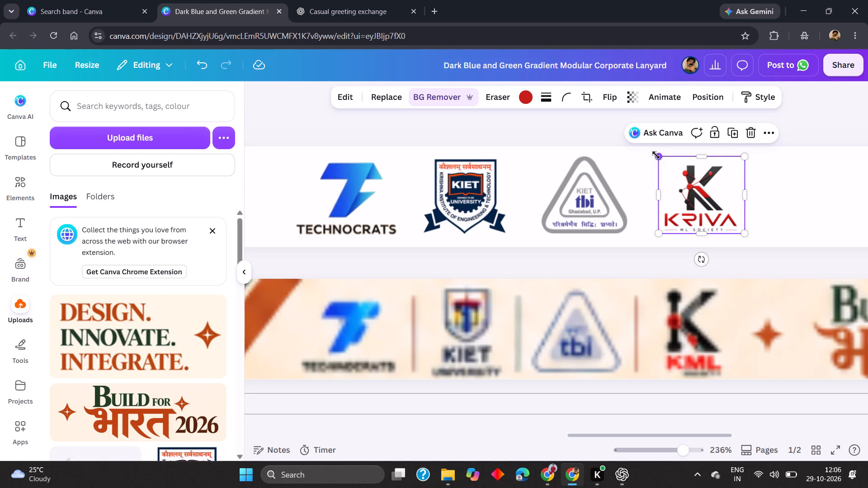
Scale the second Kriva logo on page 1 up slightly and shift it a little to the right.
left_click_drag(656, 155, 654, 155)
left_click(781, 193)
left_click_drag(713, 192, 716, 194)
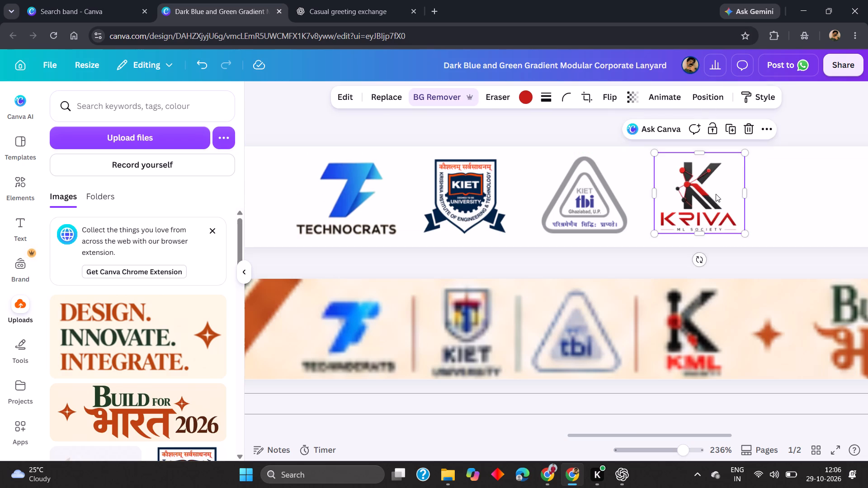
left_click_drag(716, 194, 720, 194)
left_click(781, 192)
Duplicate the Build for Bharat 2026 title on page 1 and place the copy just after the second Kriva logo.
scroll(773, 201, "left", 6)
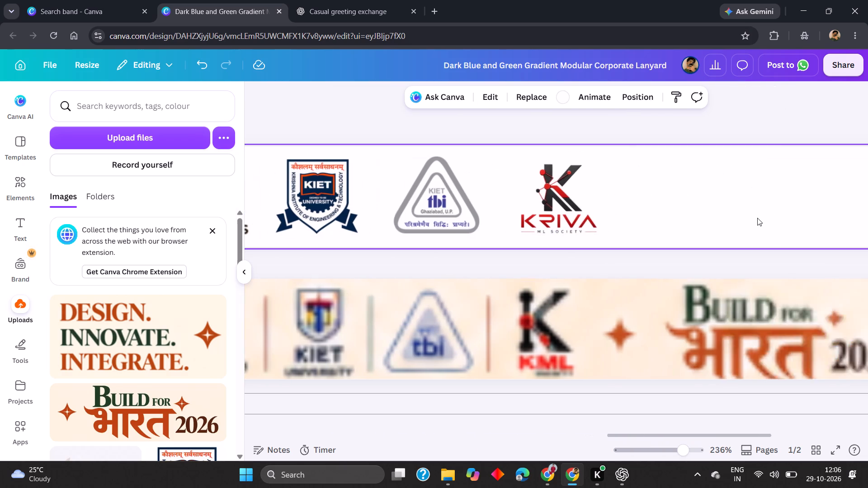
scroll(757, 218, "left", 2)
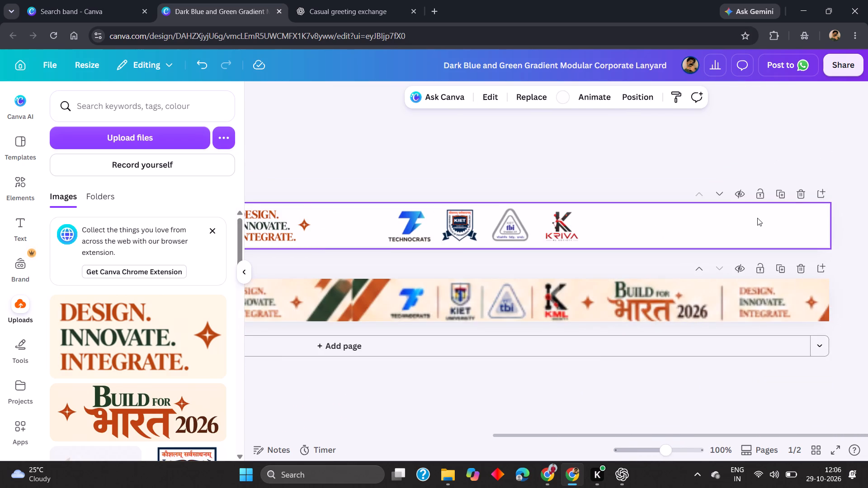
scroll(757, 218, "right", 6)
left_click(421, 230)
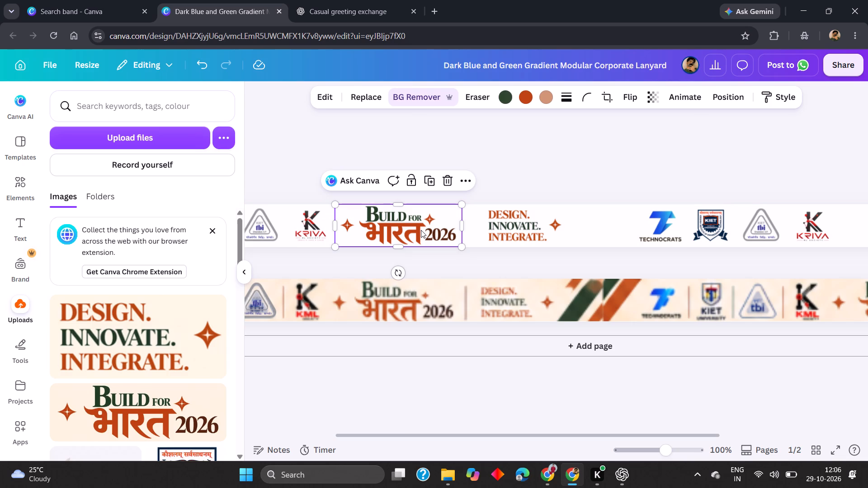
key("ctrl+d")
left_click_drag(429, 234, 705, 228)
scroll(455, 233, "left", 10)
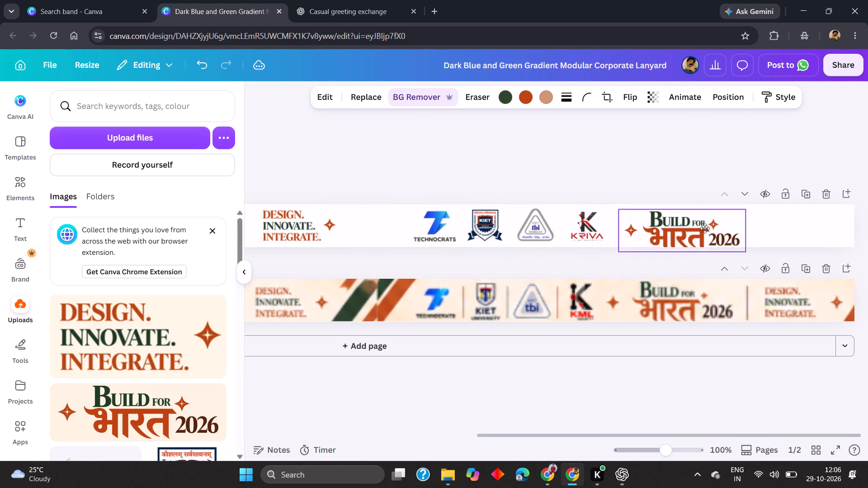
left_click_drag(705, 228, 704, 226)
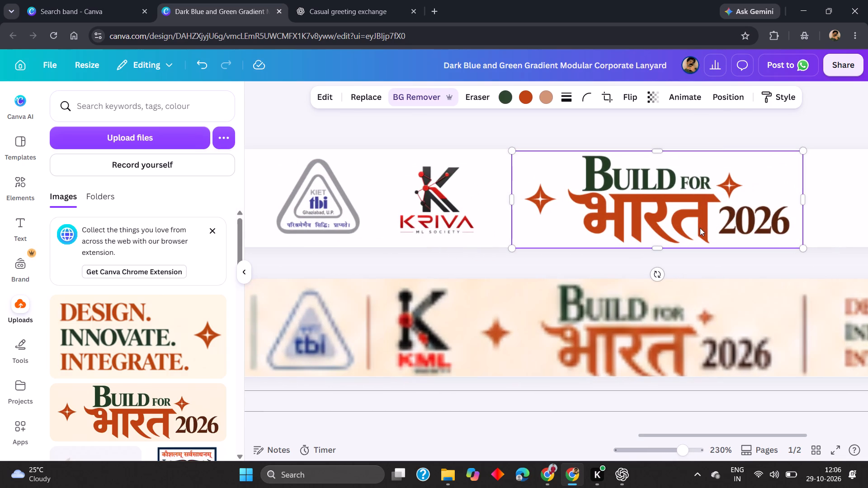
left_click(781, 140)
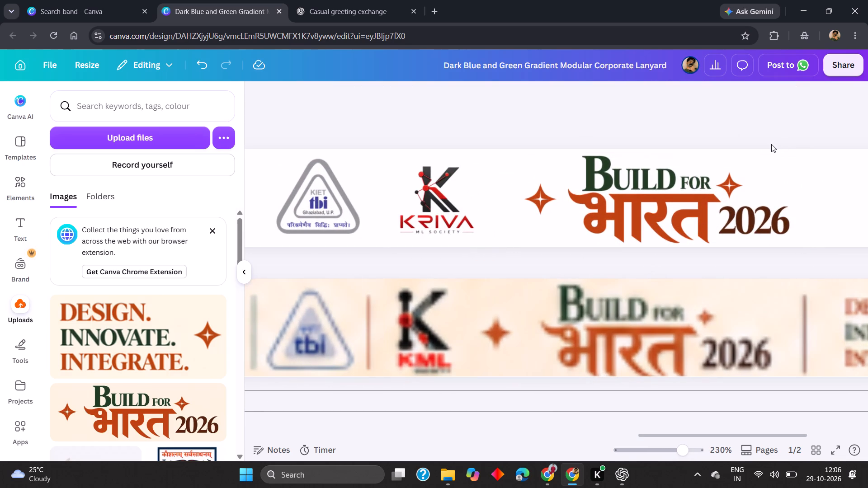
left_click_drag(730, 194, 706, 194)
scroll(706, 194, "left", 6)
left_click(678, 122)
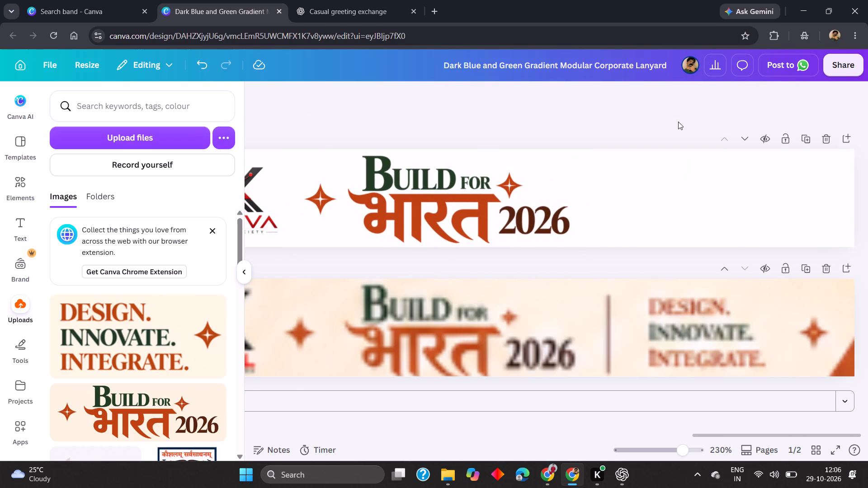
Duplicate the Design. Innovate. Integrate. tagline on page 1 and place the copy at the strip's end, after the second title.
scroll(678, 126, "right", 6)
scroll(591, 215, "right", 1)
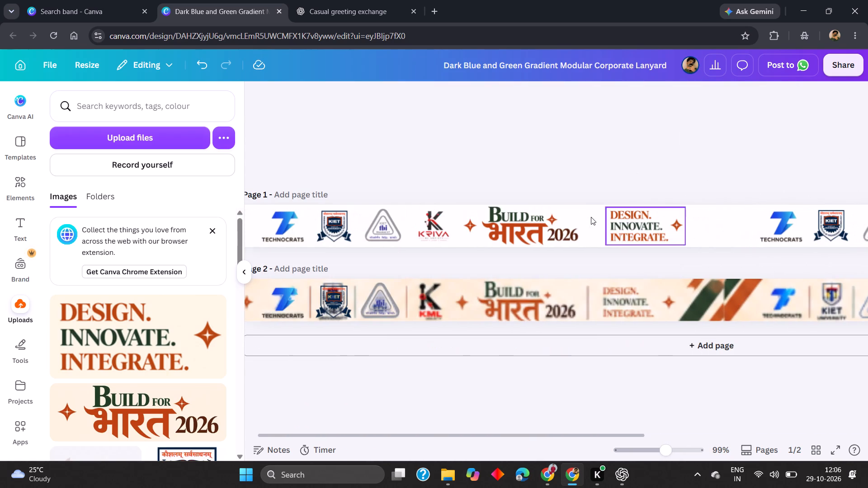
scroll(565, 227, "left", 1)
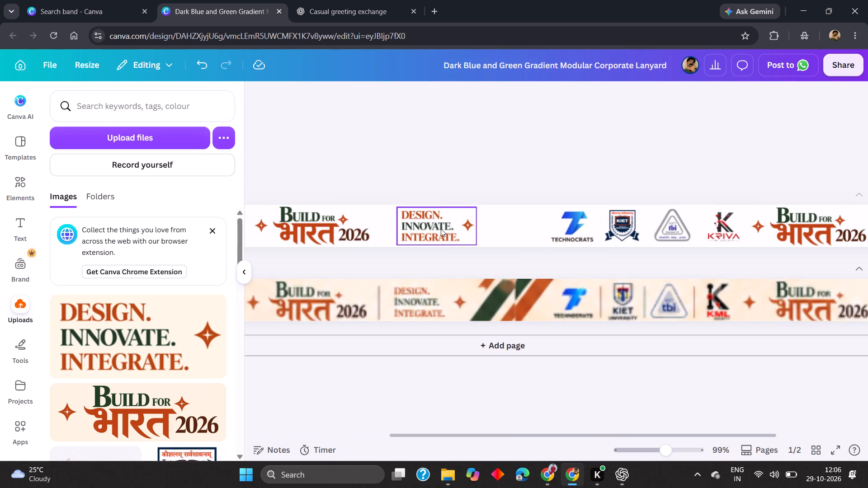
left_click(441, 229)
key("ctrl+d")
left_click_drag(446, 235, 539, 236)
scroll(496, 235, "left", 4)
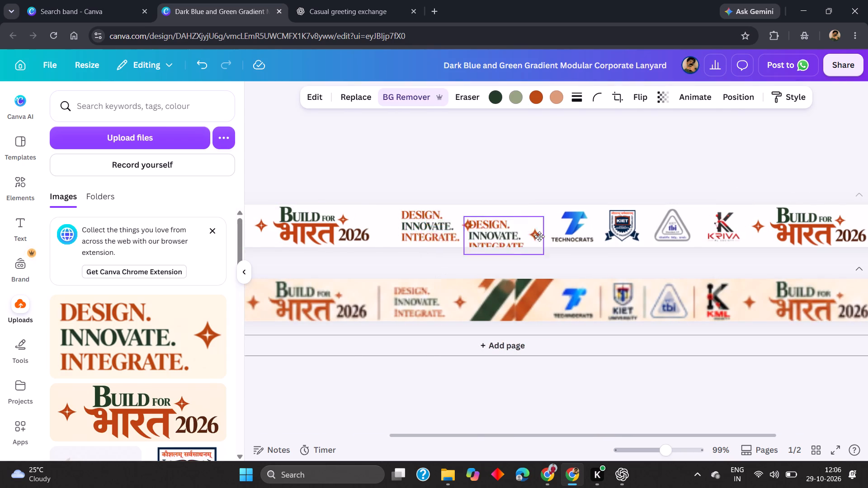
scroll(539, 236, "left", 6)
left_click_drag(539, 236, 794, 227)
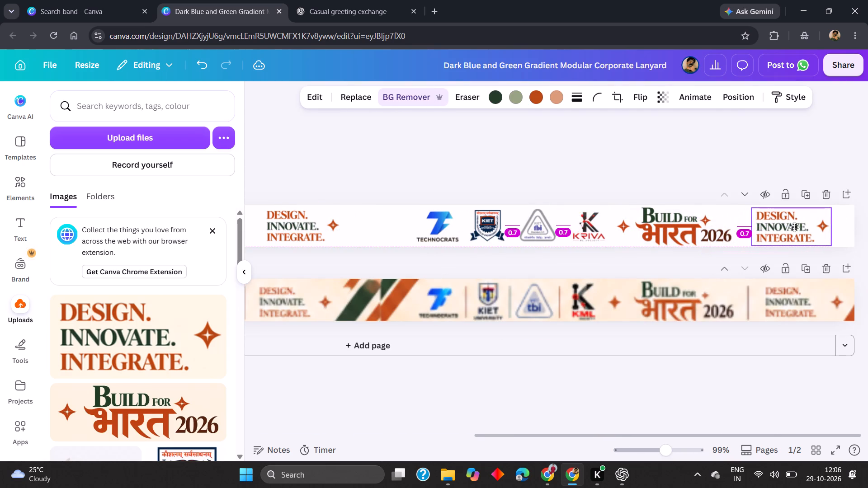
left_click_drag(794, 227, 804, 227)
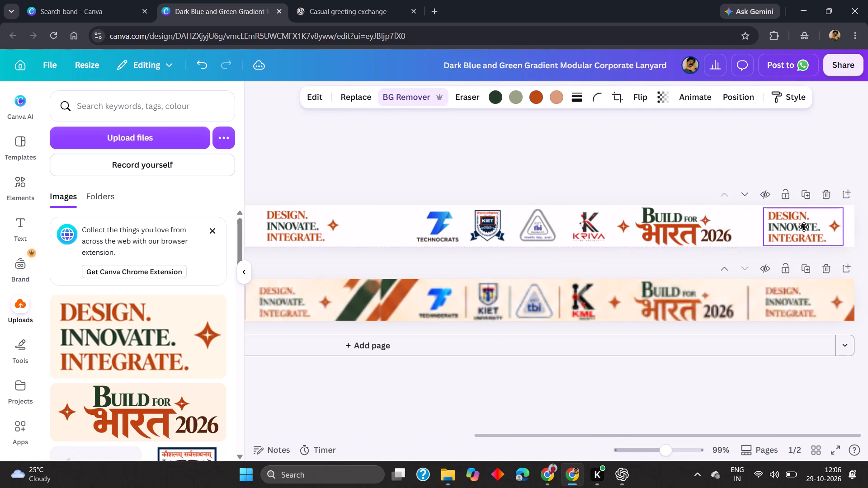
left_click_drag(804, 227, 802, 227)
left_click(796, 156)
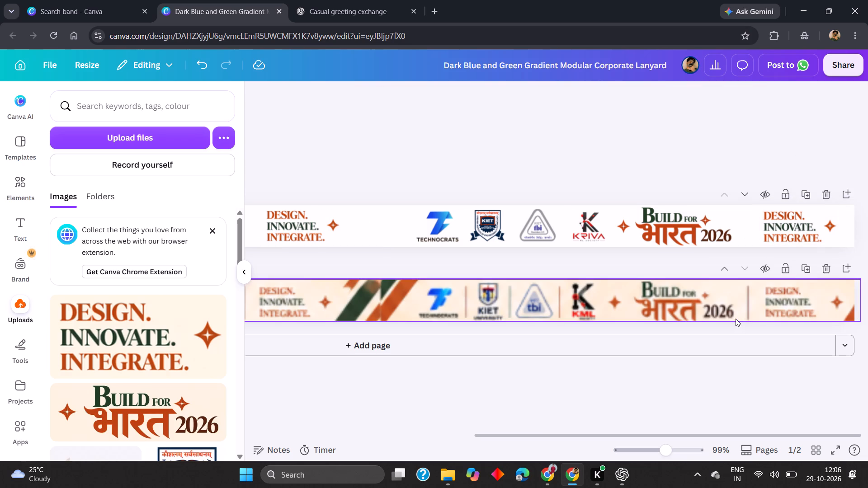
scroll(488, 284, "right", 3)
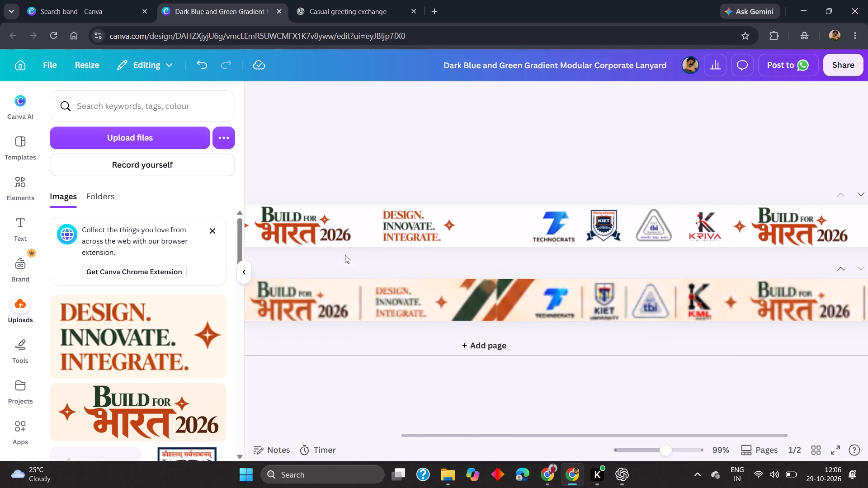
scroll(344, 262, "right", 4)
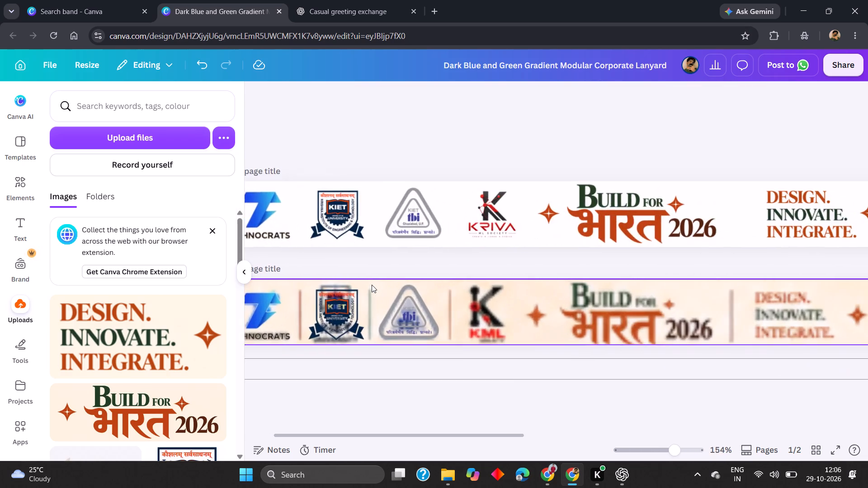
scroll(373, 285, "right", 3)
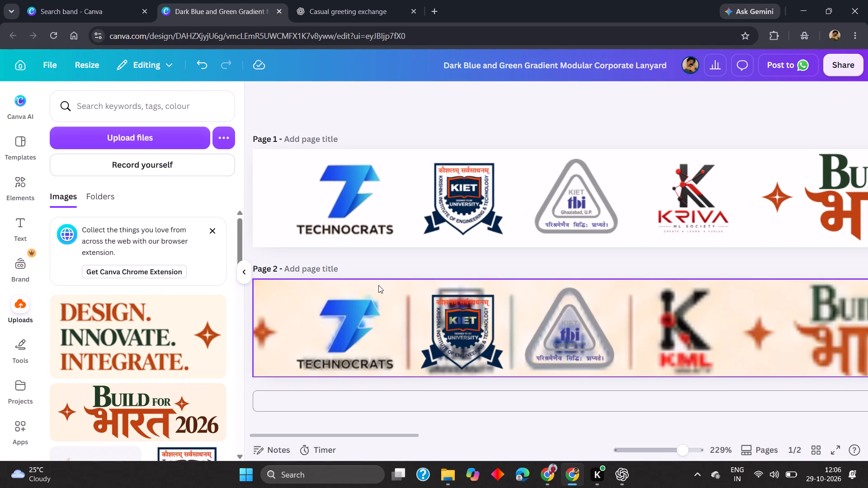
scroll(449, 305, "down", 1)
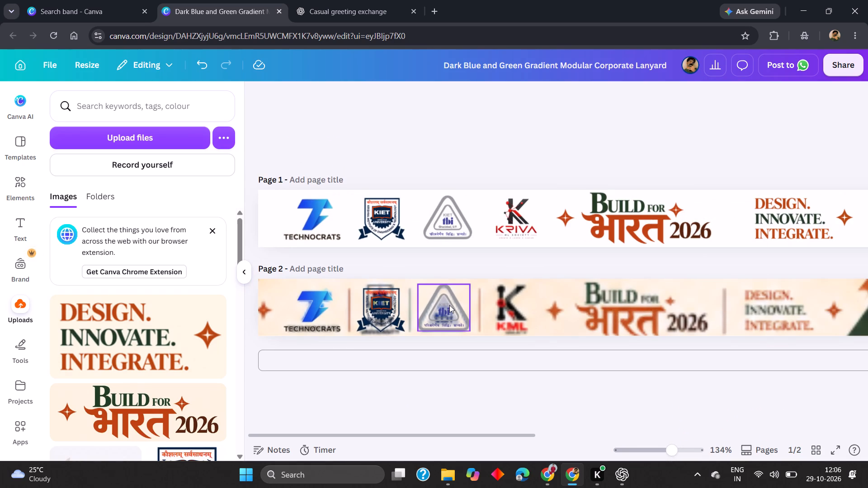
scroll(449, 305, "down", 1)
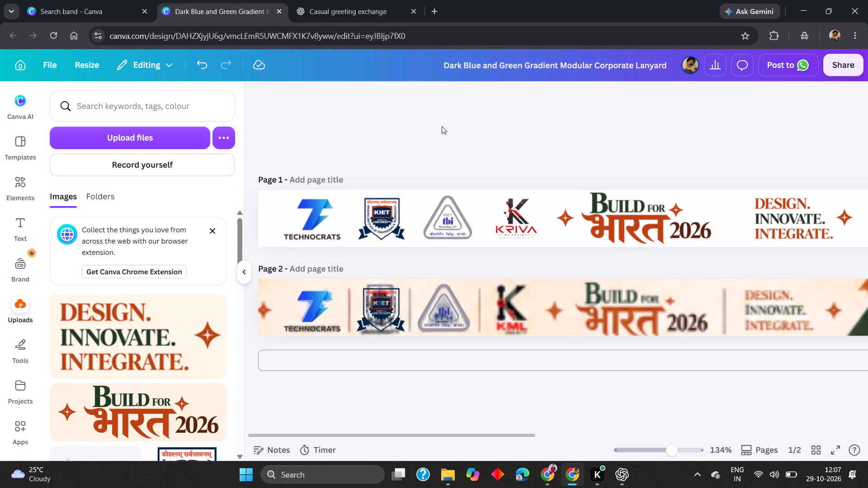
scroll(441, 127, "left", 5)
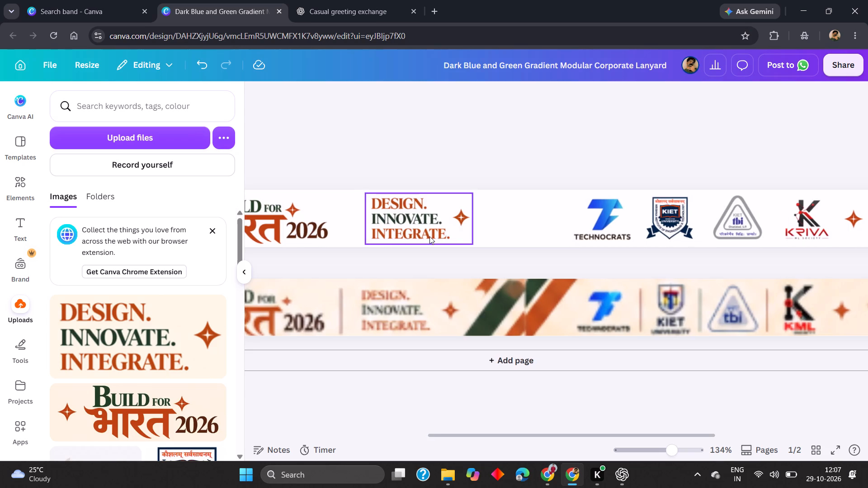
key("Print")
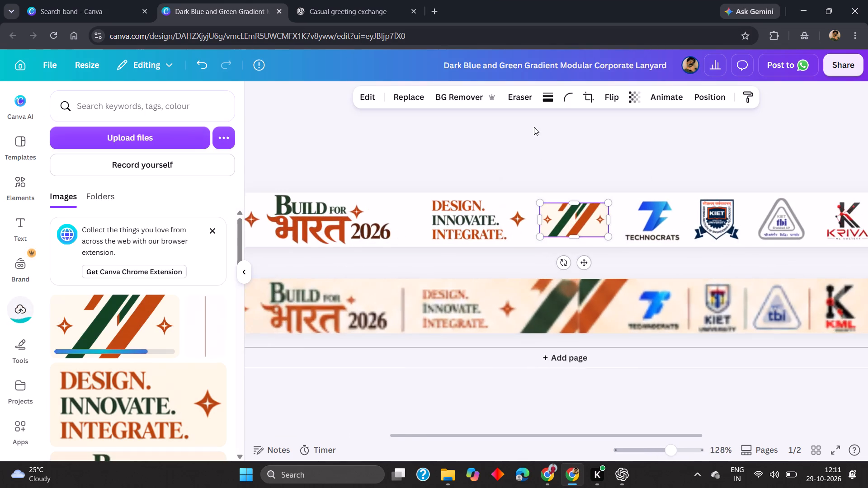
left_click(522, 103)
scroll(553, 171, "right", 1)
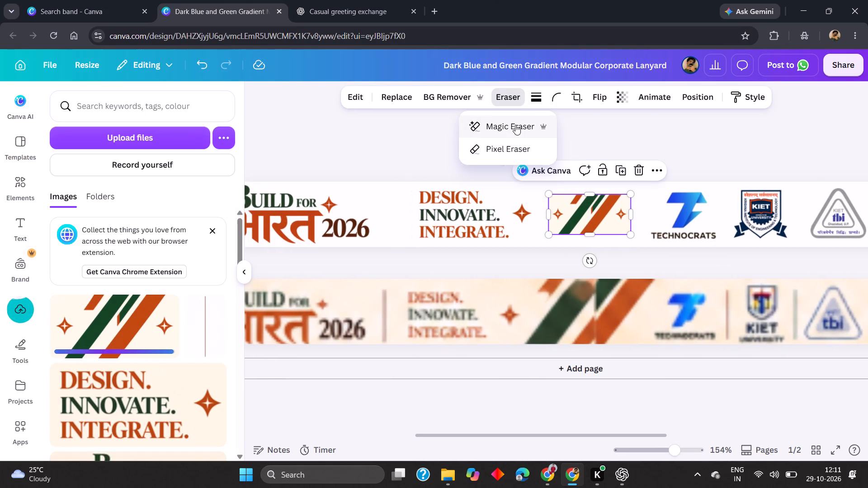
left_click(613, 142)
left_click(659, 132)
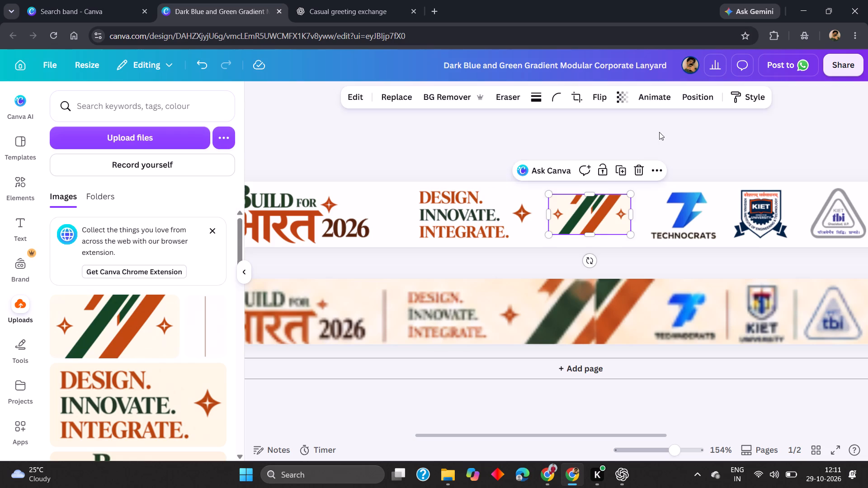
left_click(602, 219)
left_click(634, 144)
Remove the cream background from the pasted striped divider image on Page 1.
left_click(596, 222)
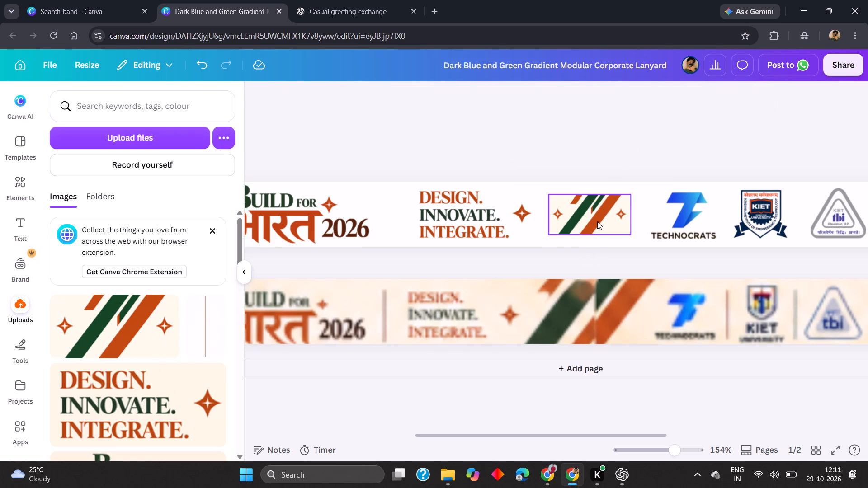
left_click(514, 97)
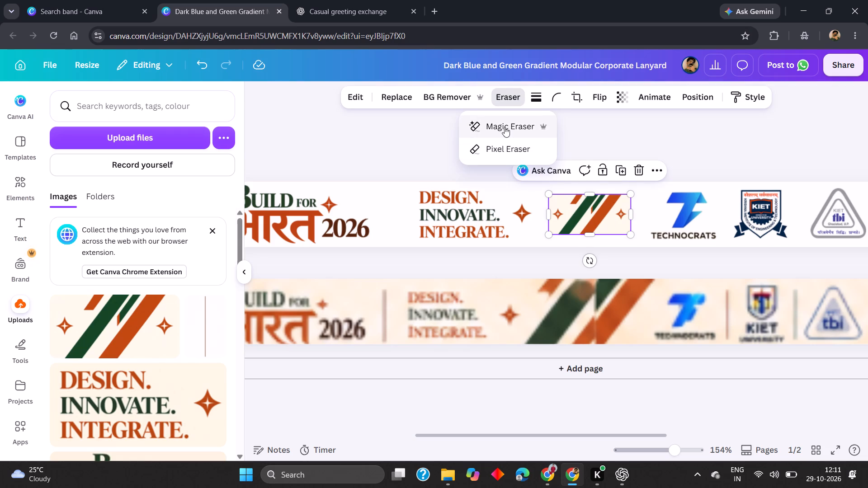
left_click(460, 99)
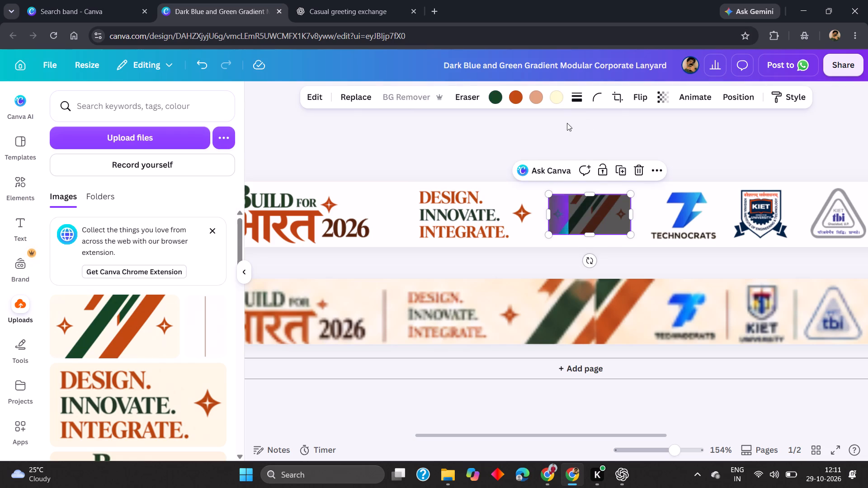
left_click(598, 133)
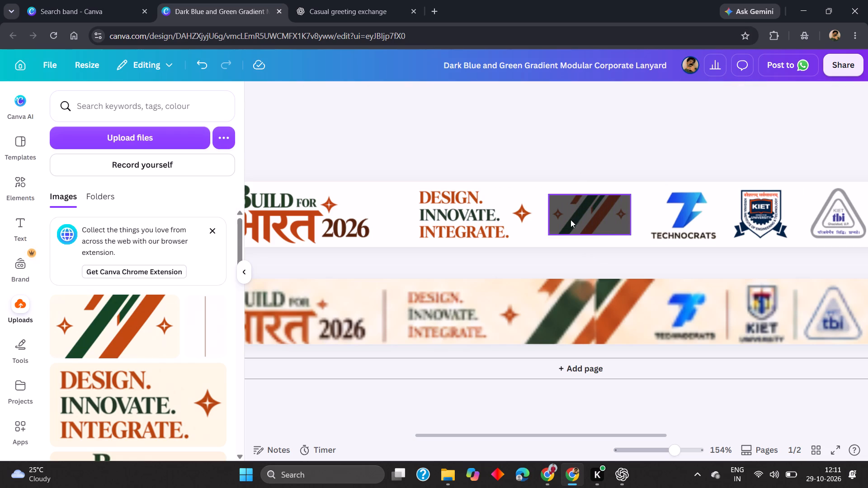
Crop the sparkle off the end of the first "Design. Innovate. Integrate." image on Page 1, leaving only the tagline text.
left_click(521, 217)
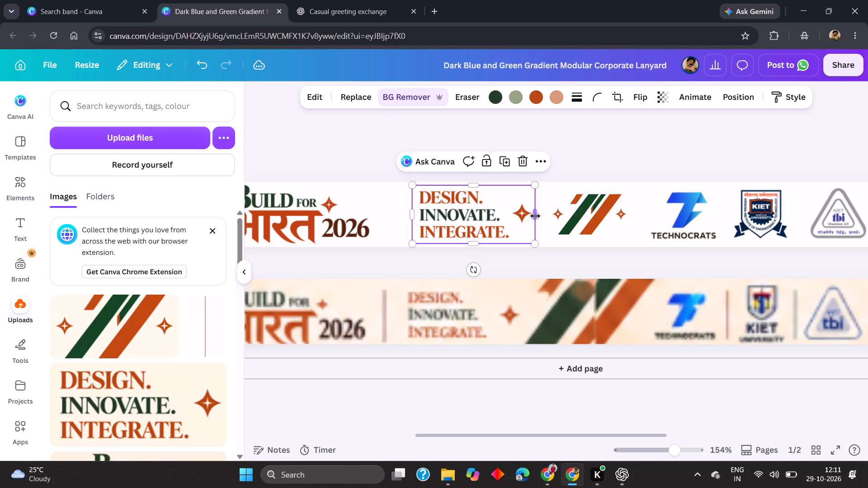
left_click_drag(536, 216, 514, 220)
left_click(548, 159)
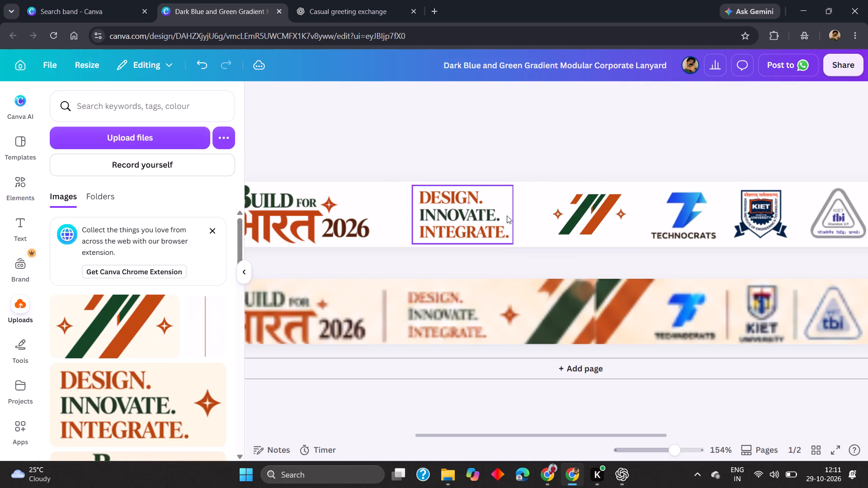
left_click(501, 217)
left_click(513, 215)
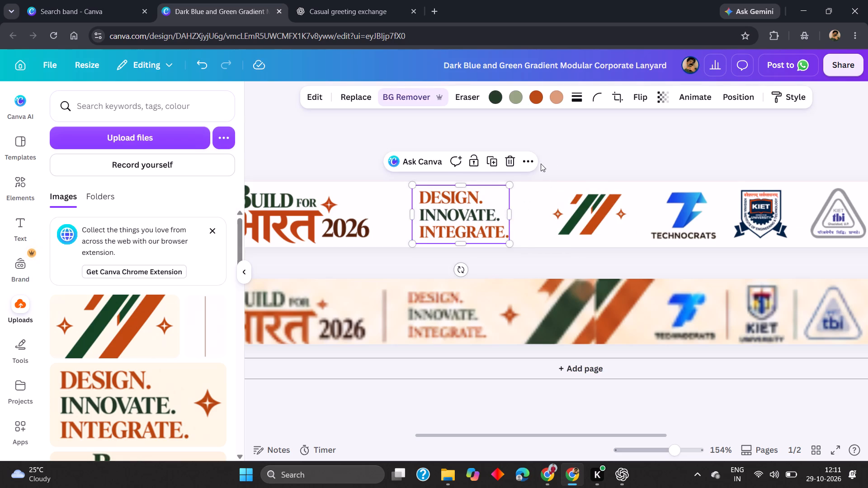
Enlarge the striped divider on Page 1 to the full strip height and centre it between the first tagline and second Technocrats logo.
left_click(542, 161)
left_click(613, 219)
left_click_drag(630, 237, 641, 242)
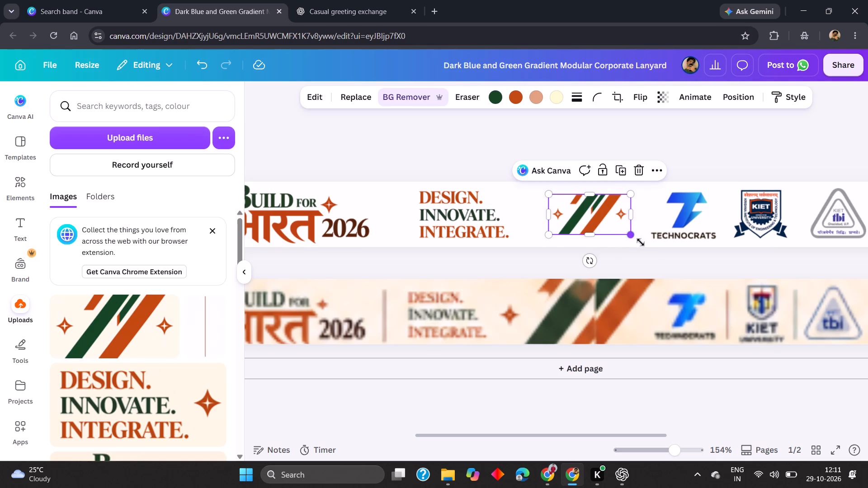
left_click_drag(641, 242, 667, 255)
left_click_drag(625, 232, 599, 220)
left_click_drag(642, 241, 656, 253)
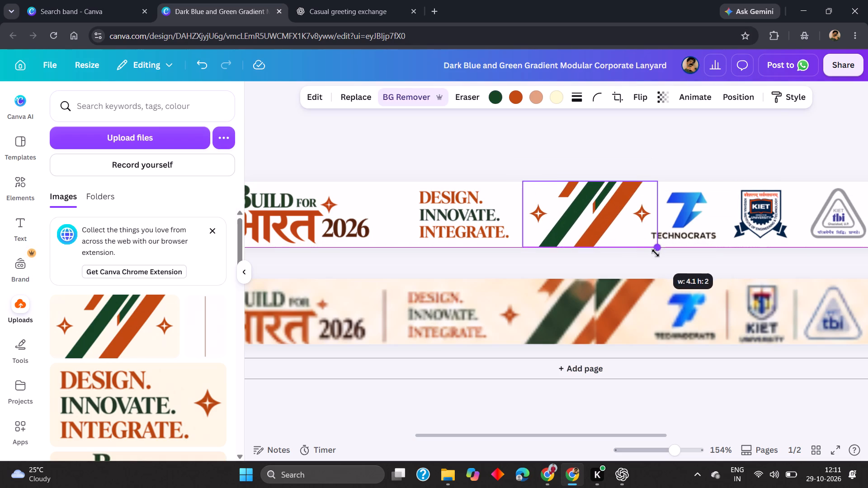
left_click_drag(656, 253, 655, 249)
left_click(680, 156)
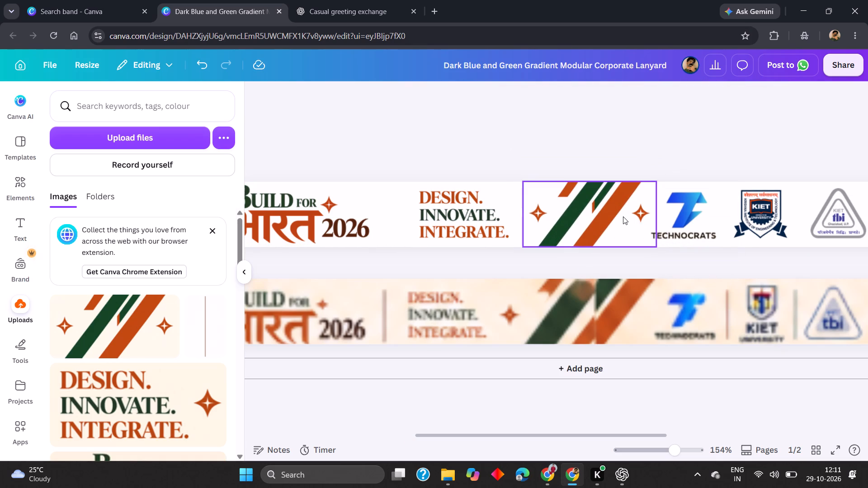
left_click(538, 229)
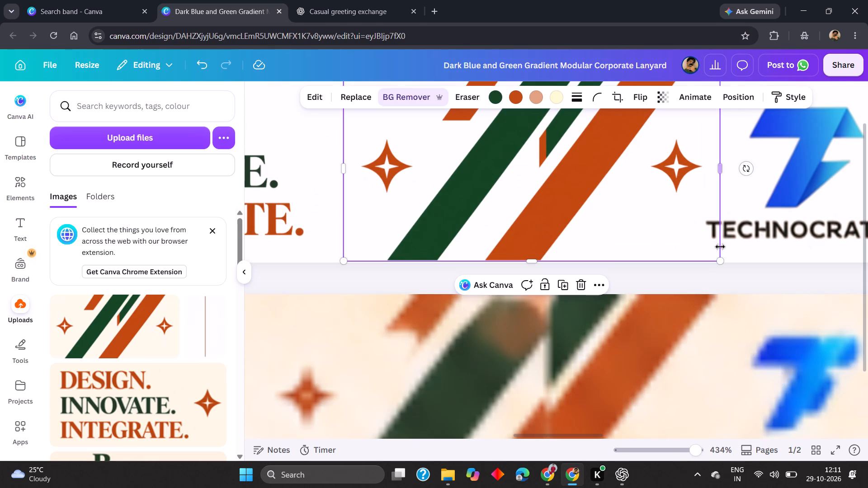
left_click_drag(724, 262, 728, 263)
left_click(683, 277)
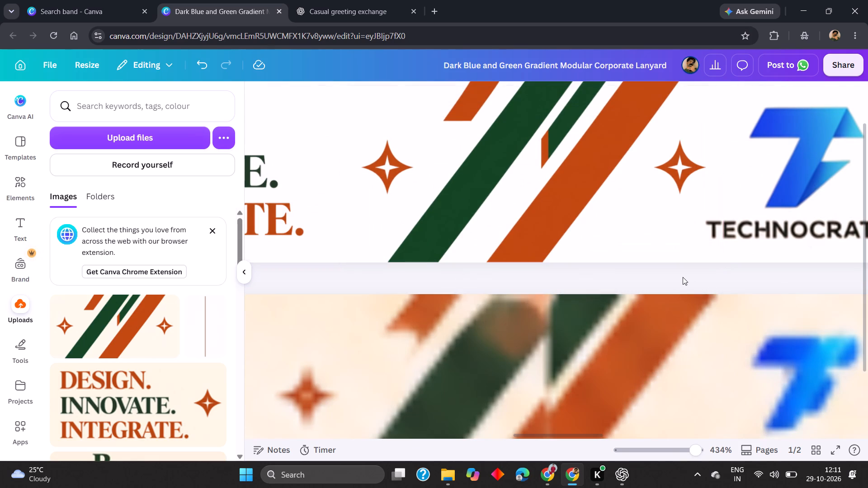
left_click_drag(576, 234, 558, 234)
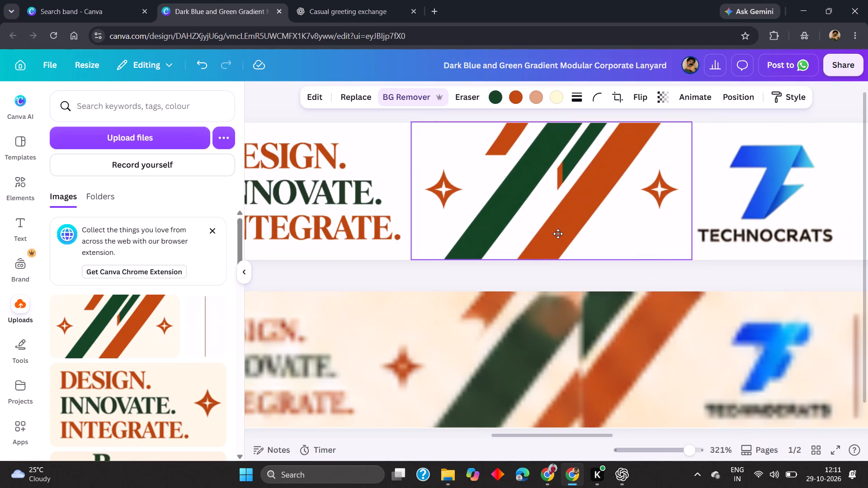
left_click_drag(558, 234, 561, 234)
left_click(713, 118)
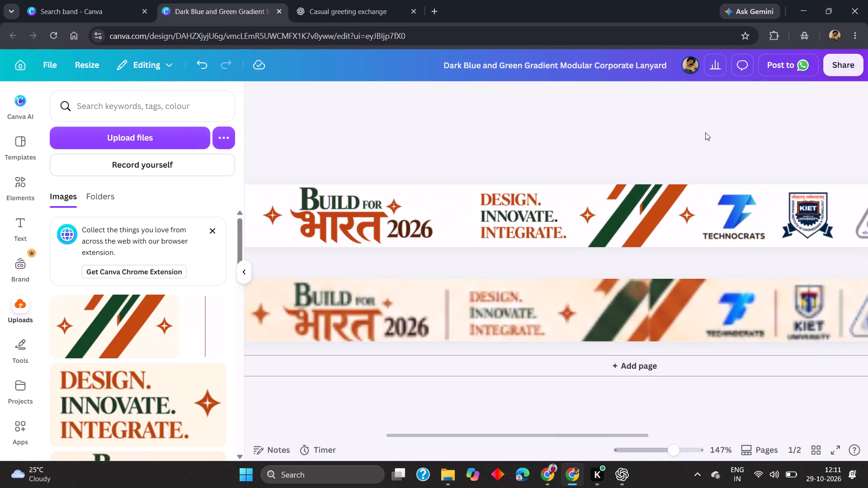
Duplicate the striped divider and place the copy over the start of Page 1, leaving its orange stripe end and sparkle before the first Technocrats logo.
scroll(700, 141, "left", 4)
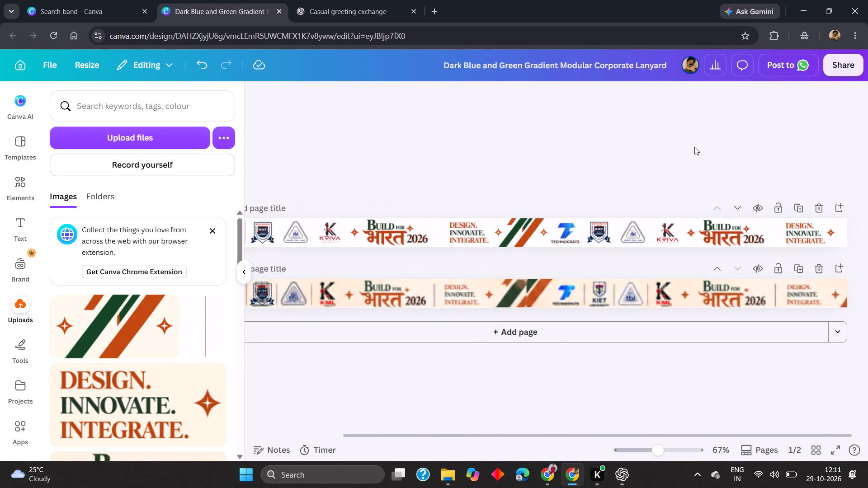
scroll(694, 147, "right", 1)
left_click_drag(417, 255, 590, 268)
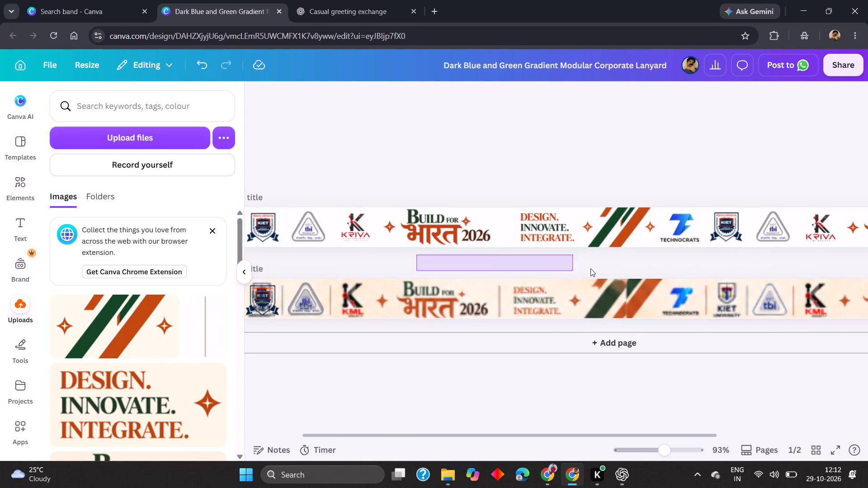
left_click_drag(590, 268, 595, 264)
left_click(638, 227)
key("ctrl+d")
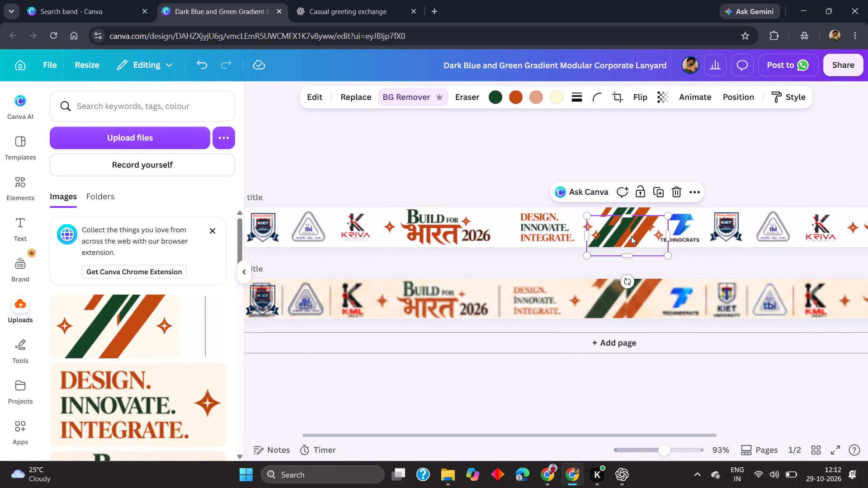
left_click_drag(631, 236, 247, 230)
scroll(623, 237, "right", 13)
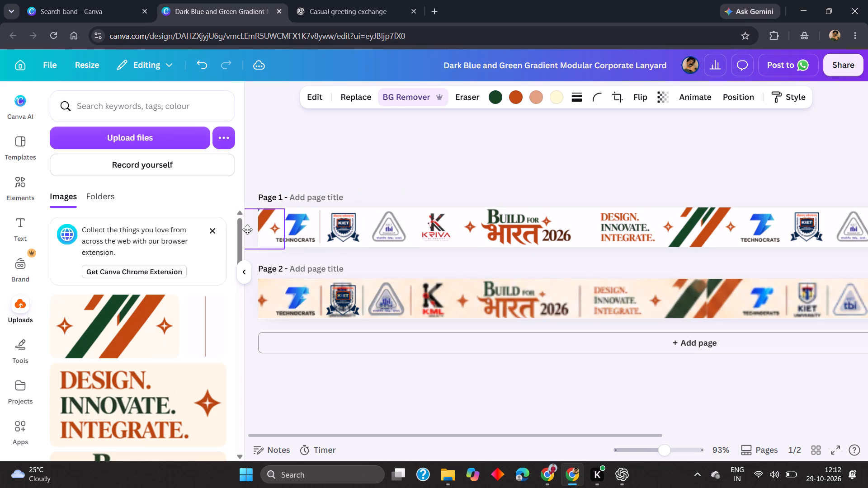
left_click_drag(247, 230, 256, 229)
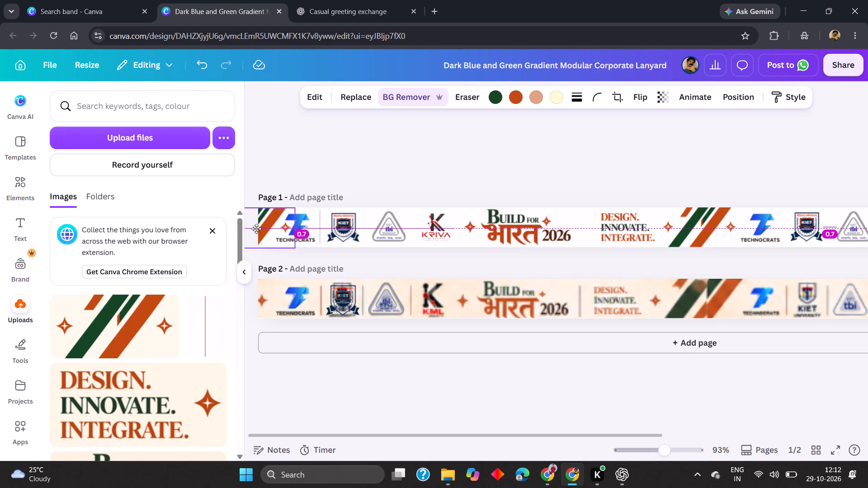
left_click_drag(256, 229, 252, 229)
left_click(478, 148)
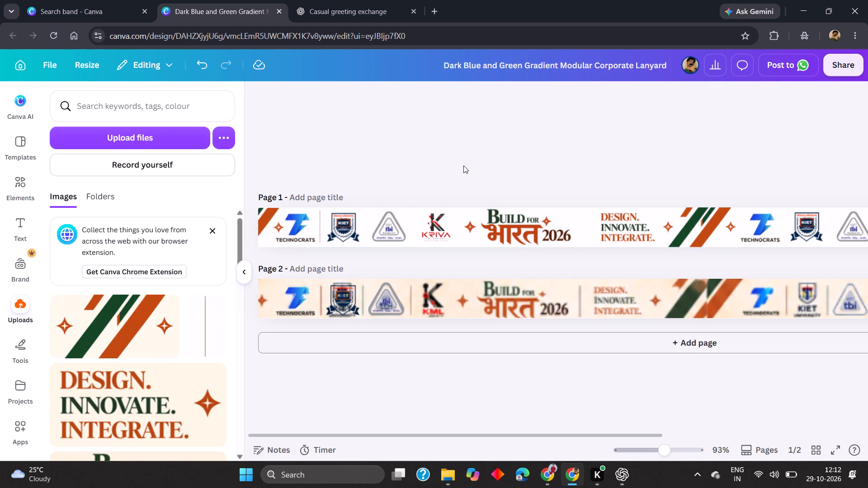
Duplicate the striped divider from the start of Page 1 and place the copy at the strip's far end, after the last tagline.
left_click(266, 218)
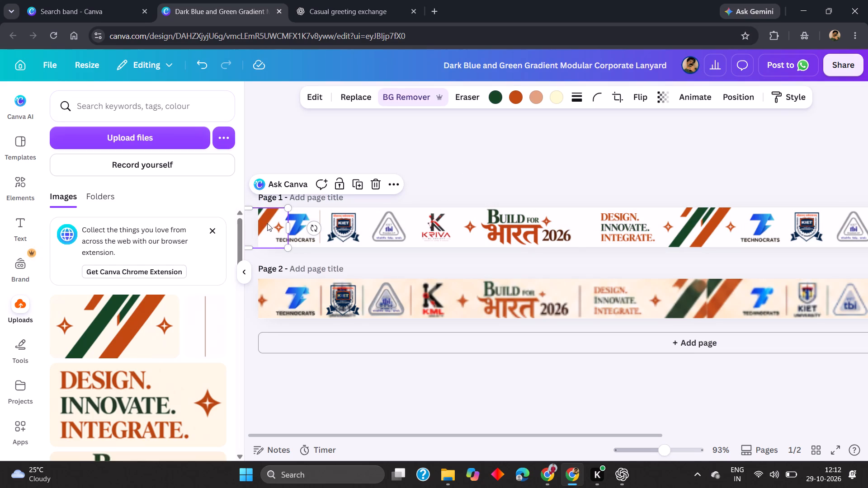
key("ctrl+d")
left_click_drag(272, 226, 807, 230)
scroll(352, 221, "left", 17)
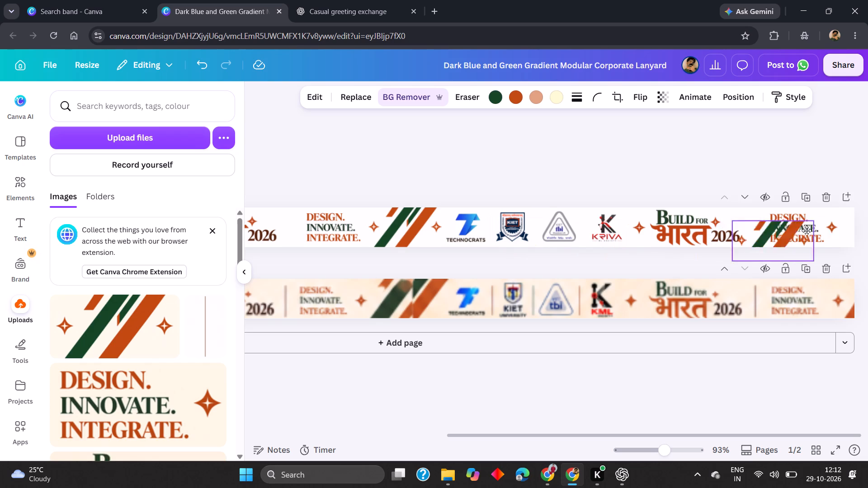
left_click_drag(807, 230, 867, 218)
left_click_drag(828, 225, 841, 226)
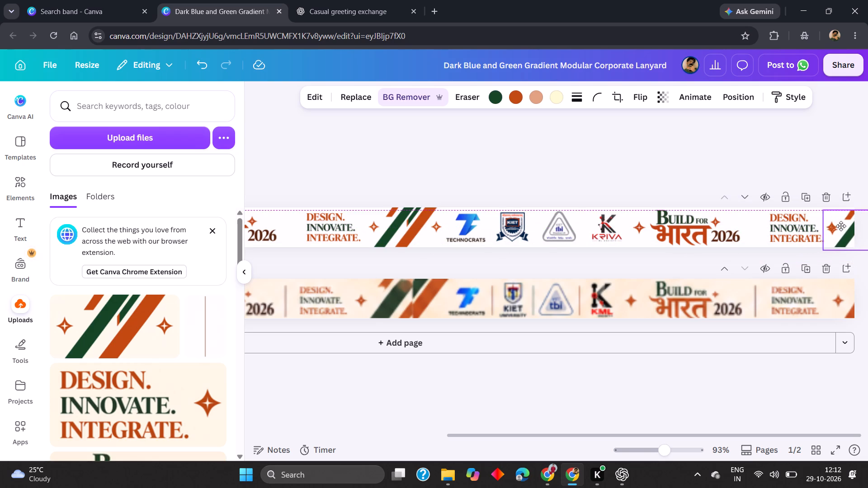
left_click_drag(841, 226, 842, 225)
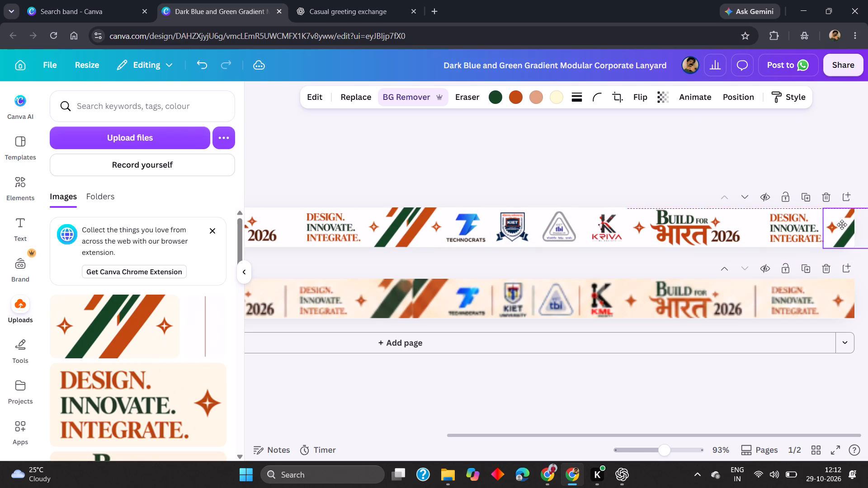
Flip the end divider copy horizontally and reposition it partly off the end of Page 1, with its sparkle beside the last tagline.
left_click_drag(842, 225, 769, 226)
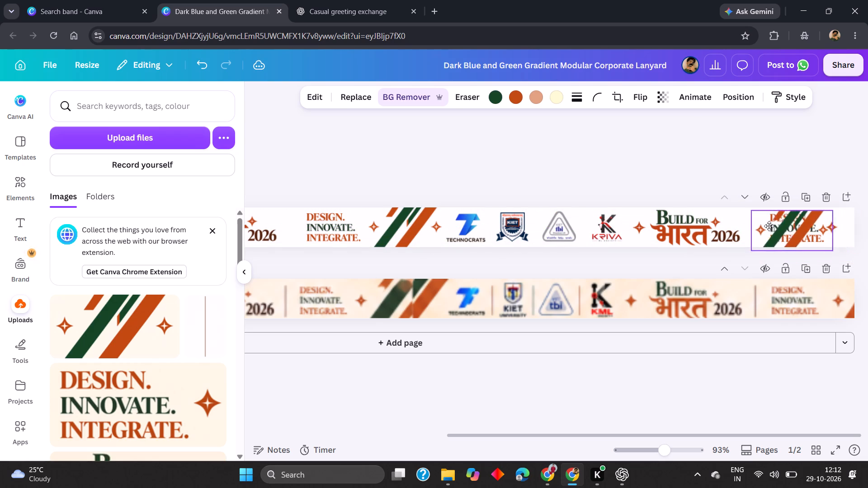
left_click_drag(769, 226, 768, 223)
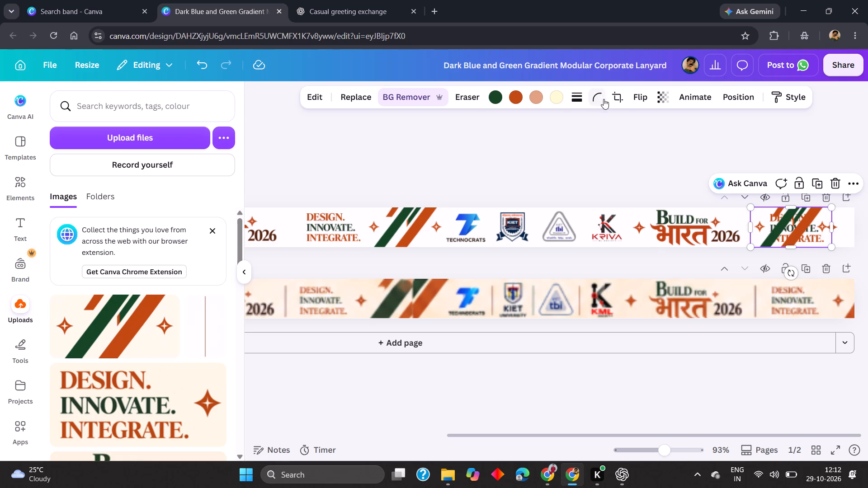
left_click(635, 90)
left_click(640, 127)
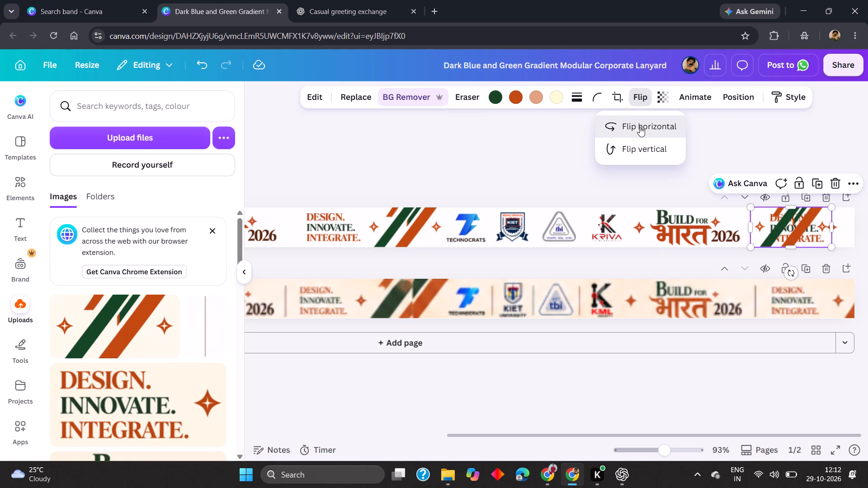
left_click_drag(764, 221, 844, 226)
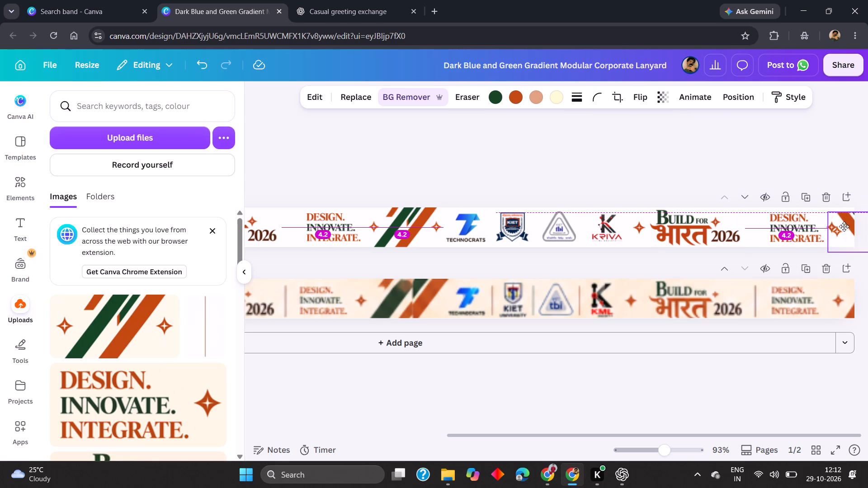
left_click_drag(844, 226, 841, 219)
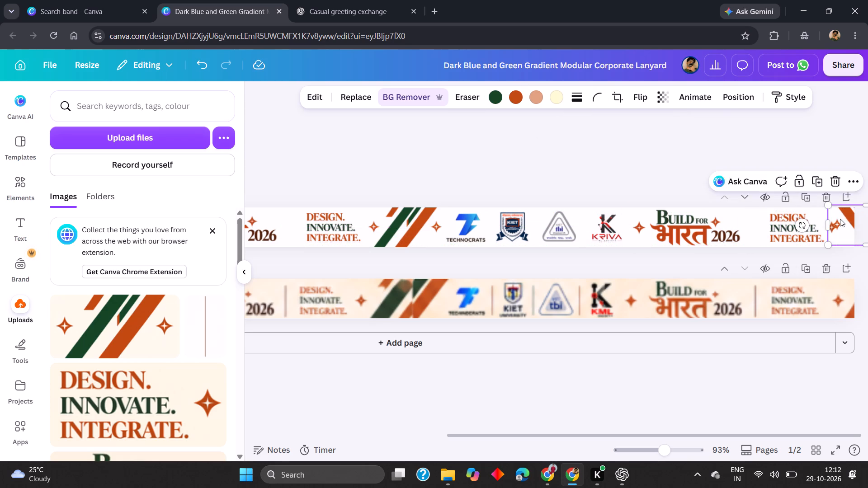
scroll(839, 218, "right", 11)
scroll(836, 220, "left", 9)
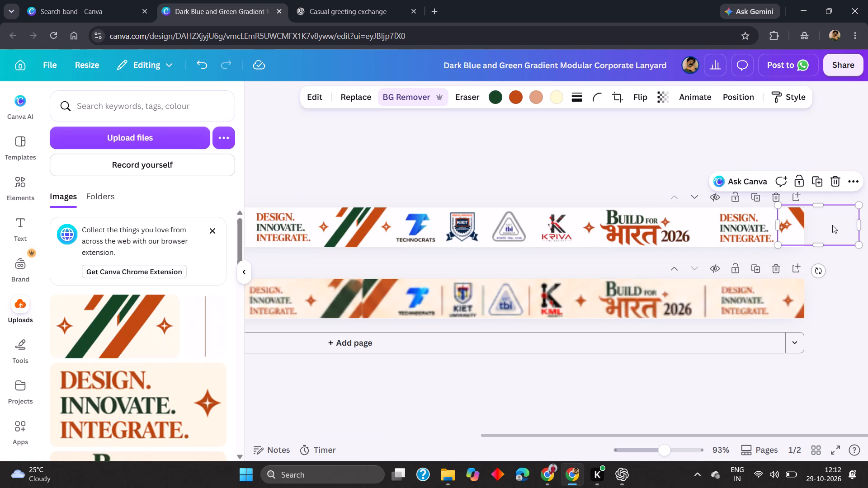
left_click_drag(829, 225, 816, 227)
left_click(812, 227)
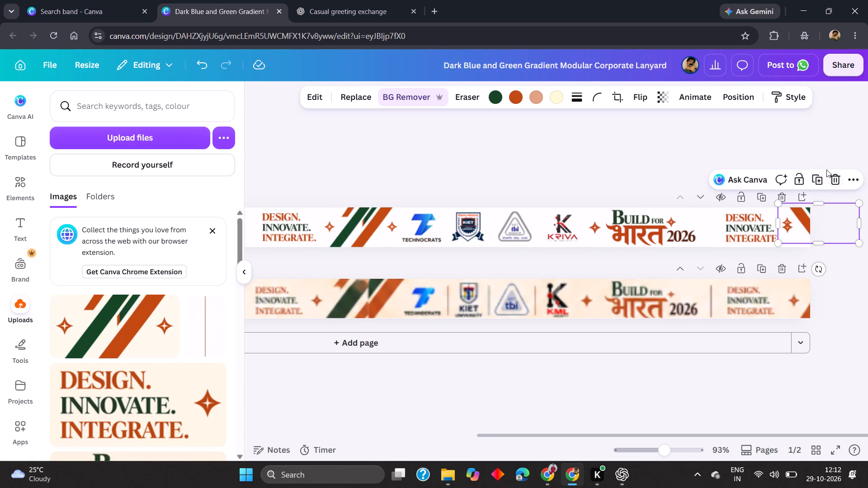
Trim the empty edge of the flipped divider facing the last tagline, keeping its sparkle and stripes.
left_click_drag(711, 182, 728, 182)
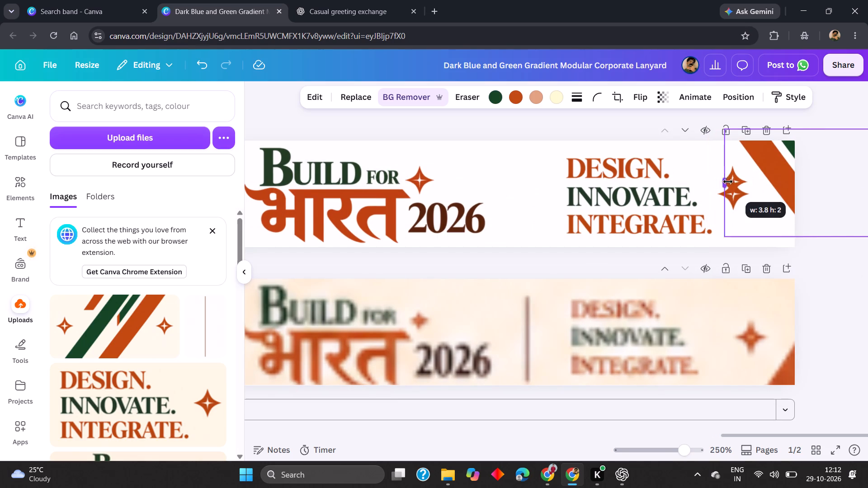
left_click_drag(728, 182, 724, 182)
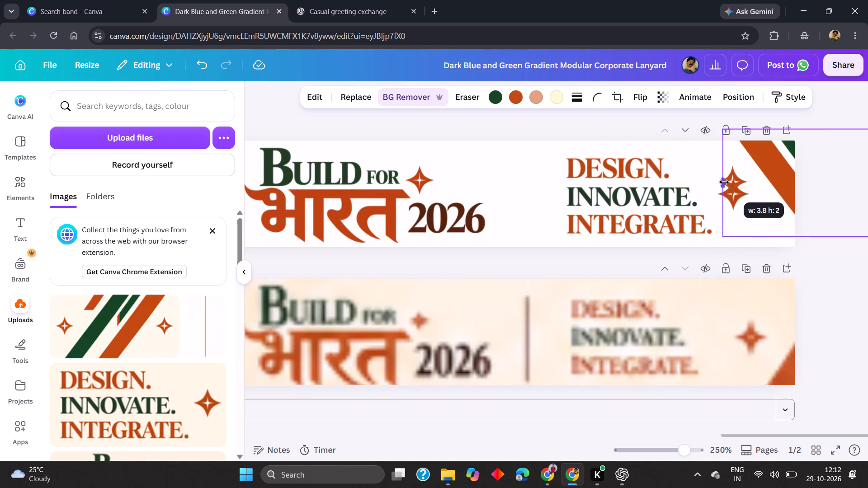
left_click_drag(724, 182, 720, 184)
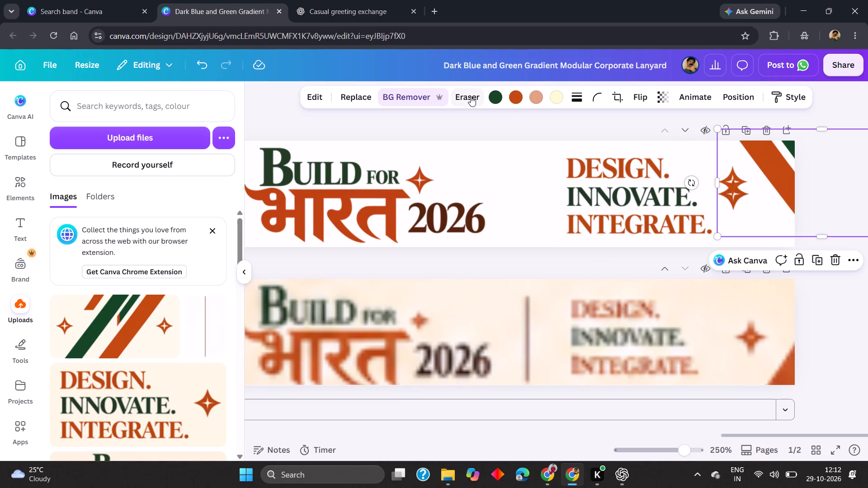
Use Magic Eraser with the Area brush to remove the duplicate sparkle beside the orange stripe in the flipped end divider.
left_click(471, 96)
left_click(478, 124)
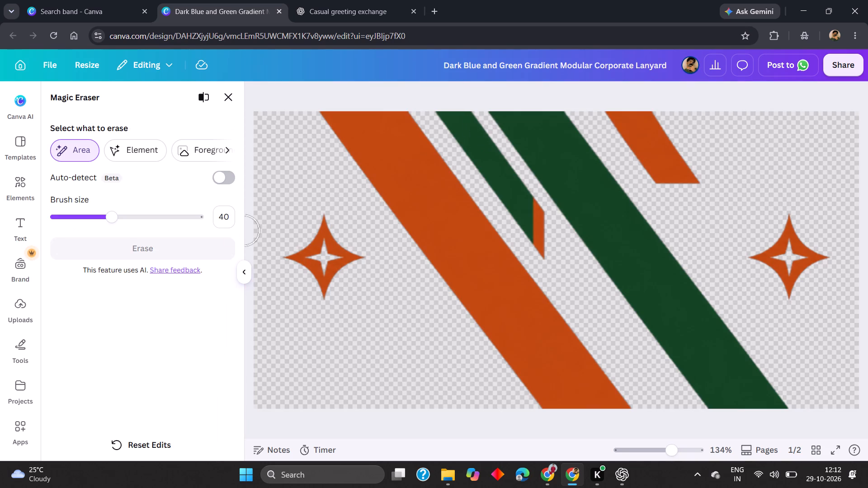
left_click_drag(292, 253, 319, 225)
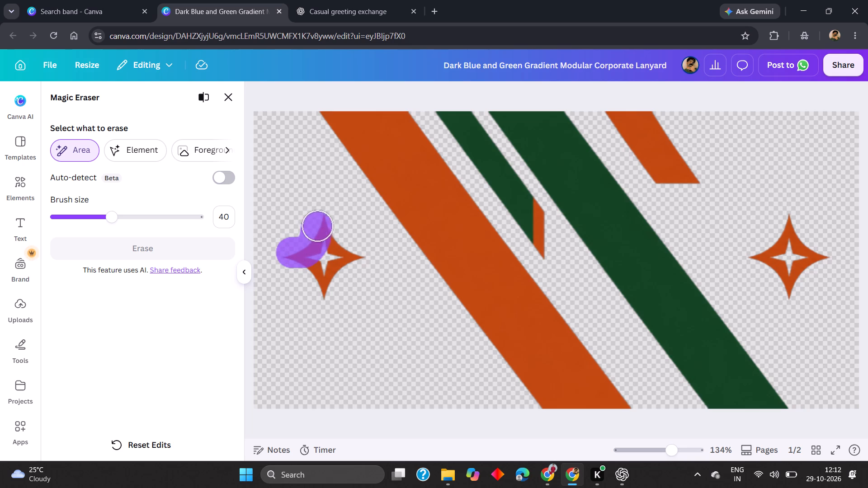
left_click_drag(319, 225, 328, 285)
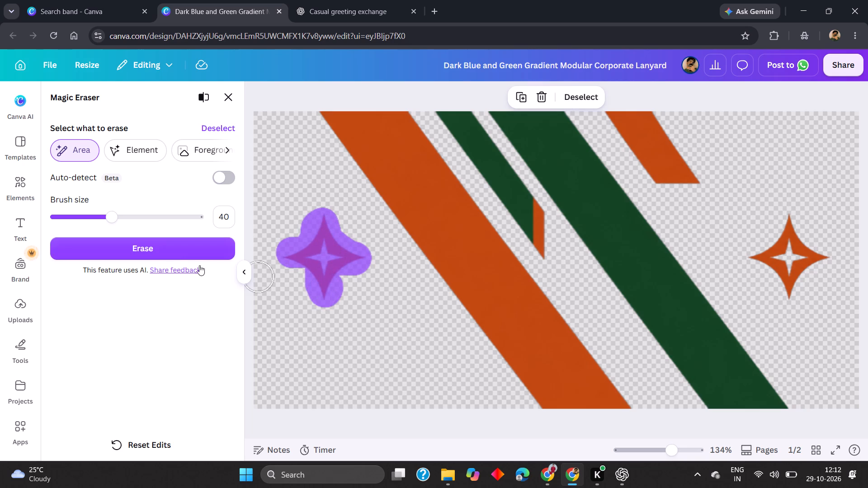
left_click(183, 251)
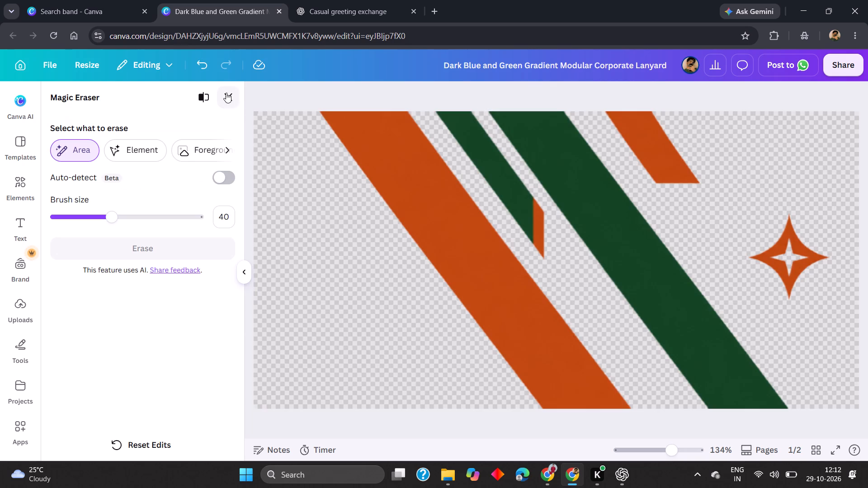
left_click(226, 92)
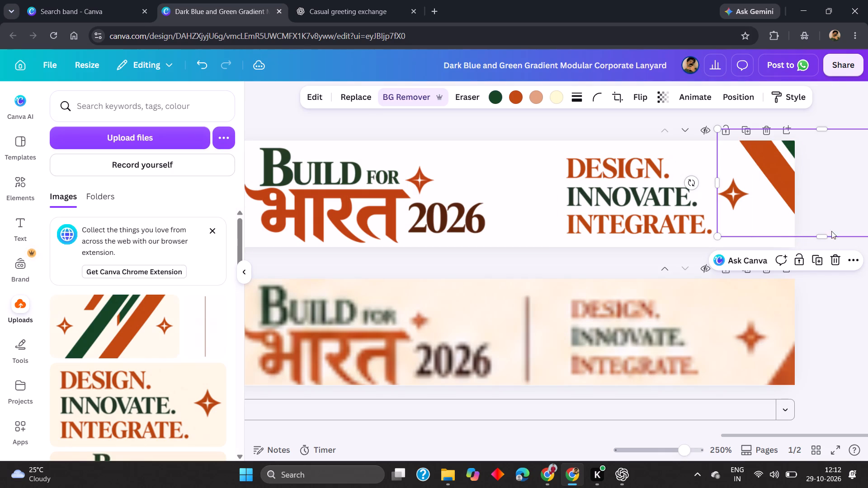
double_click(832, 278)
left_click(825, 291)
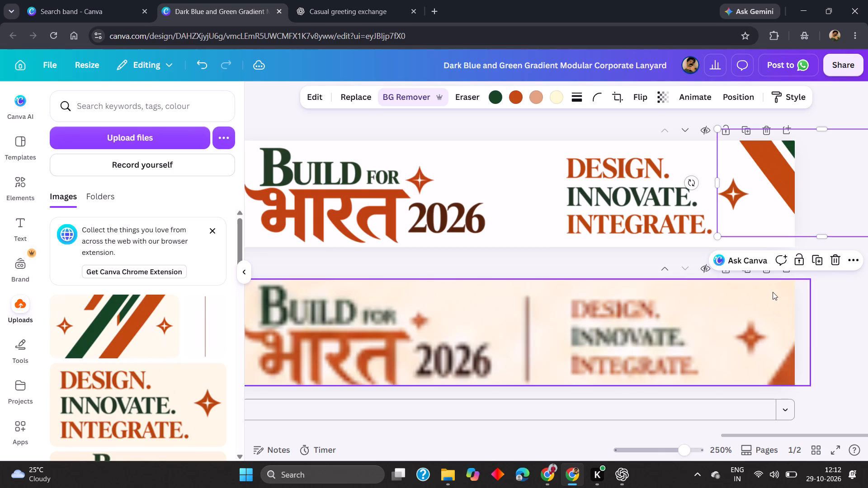
Nudge the last "Design. Innovate. Integrate." image on Page 1 slightly away from the end divider, towards the Build for Bharat logo.
left_click(588, 152)
scroll(639, 178, "left", 1)
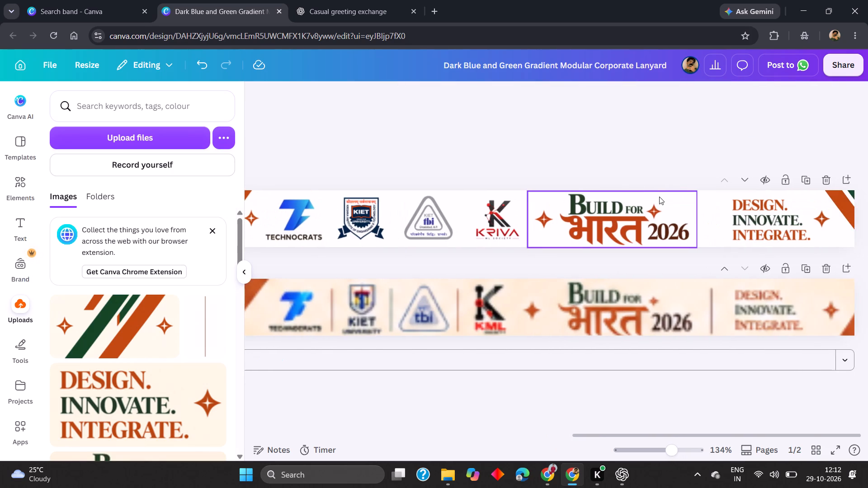
left_click(744, 209)
key("Left")
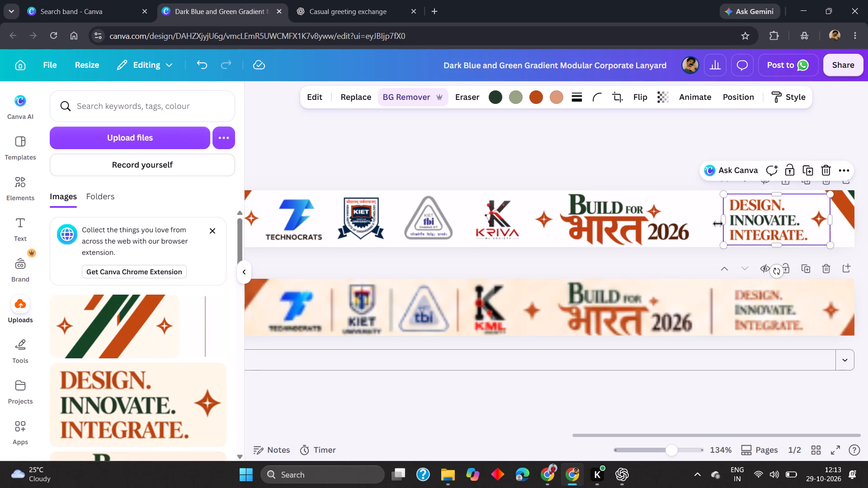
Nudge the second Build for Bharat 2026 logo on Page 1 slightly towards the last "Design. Innovate. Integrate." tagline.
left_click(600, 206)
key("Right")
key("Right")
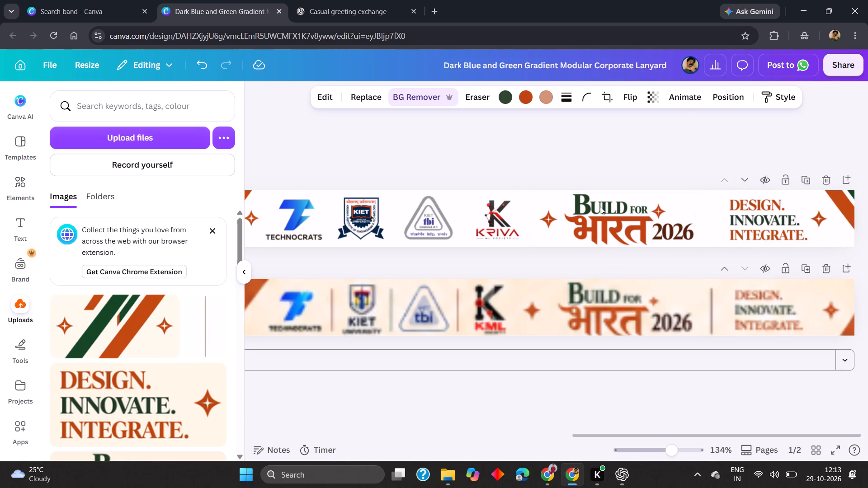
key("Left")
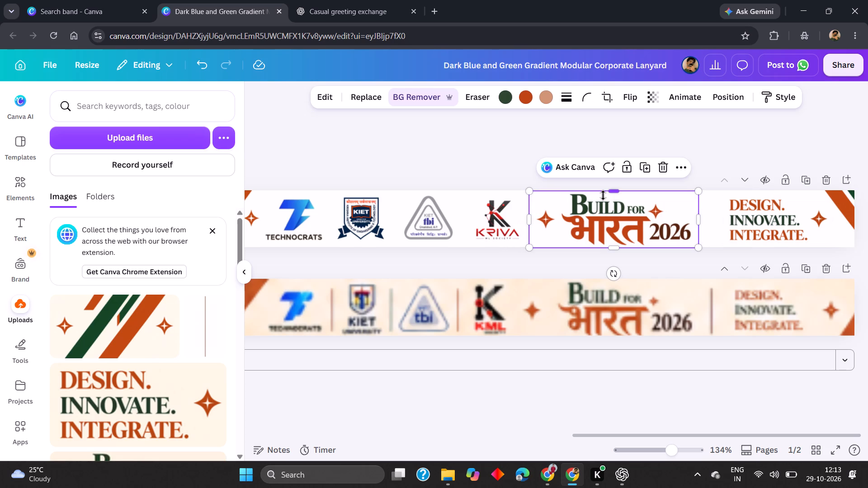
key("Right")
key("Right")
key("Left")
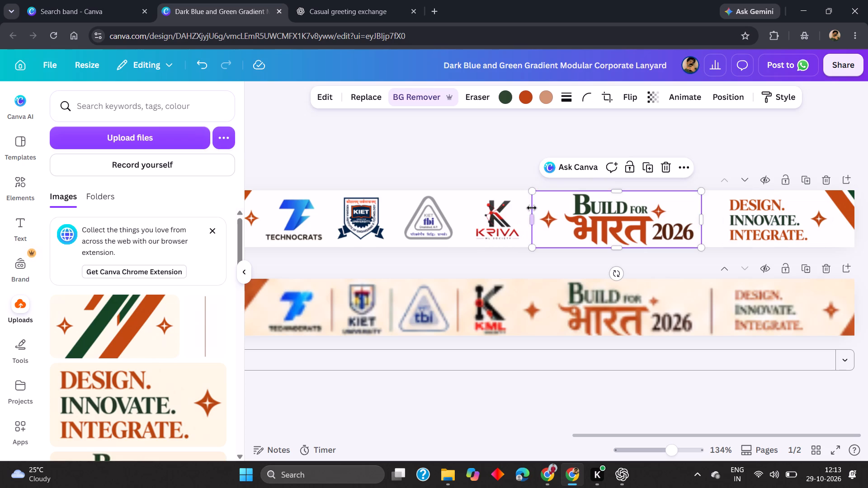
scroll(531, 209, "right", 1)
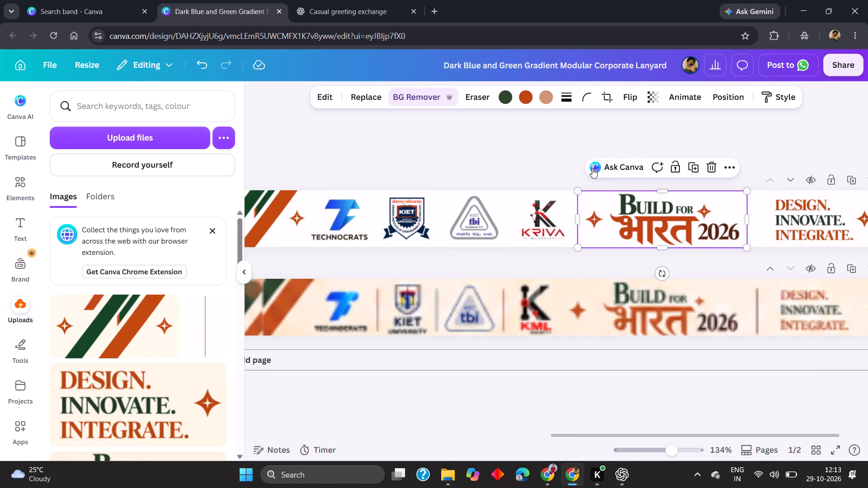
left_click(541, 149)
Duplicate the first thin vertical separator line into the KIET–tbi and tbi–Kriva gaps of Page 1's first logo group.
scroll(540, 154, "right", 8)
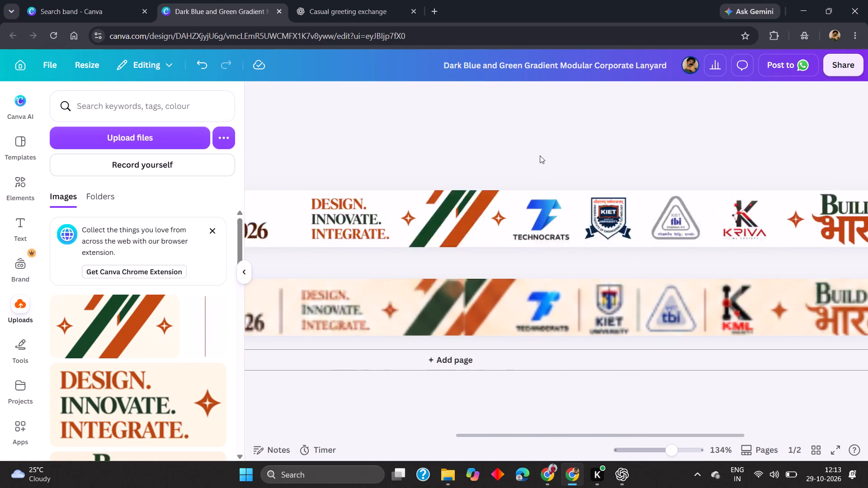
scroll(540, 155, "right", 4)
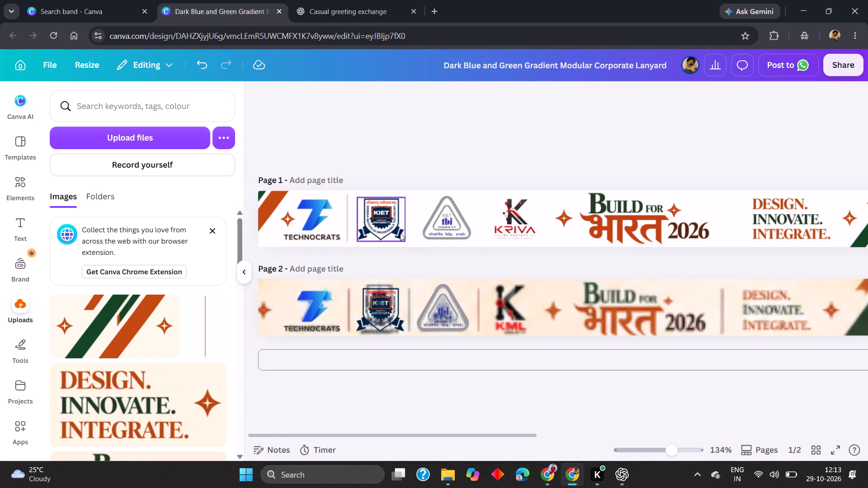
scroll(369, 228, "right", 2)
left_click(425, 192)
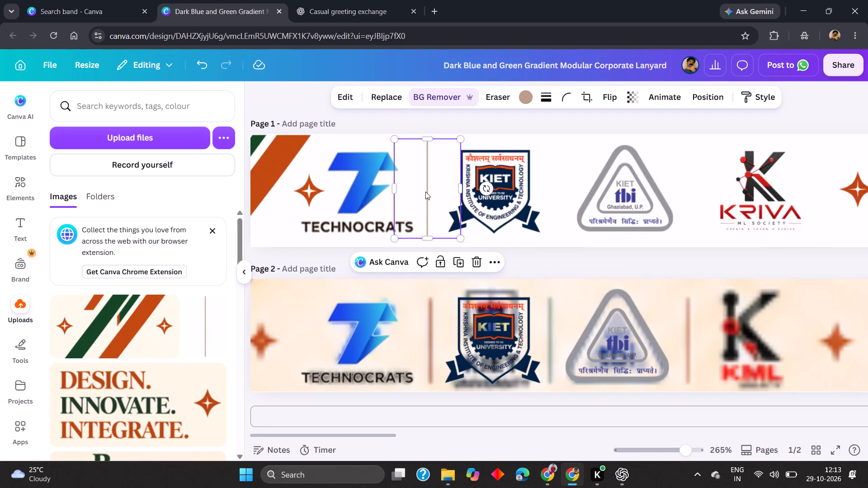
key("ctrl+d")
left_click_drag(471, 212, 578, 191)
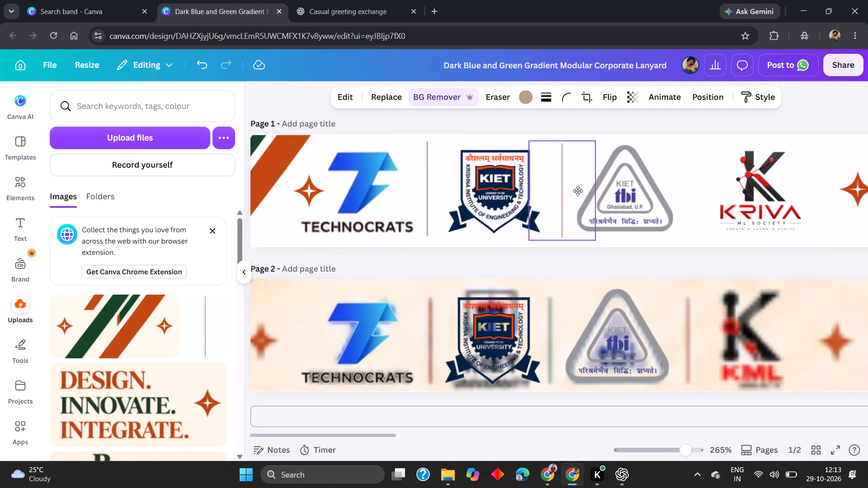
left_click_drag(578, 191, 577, 189)
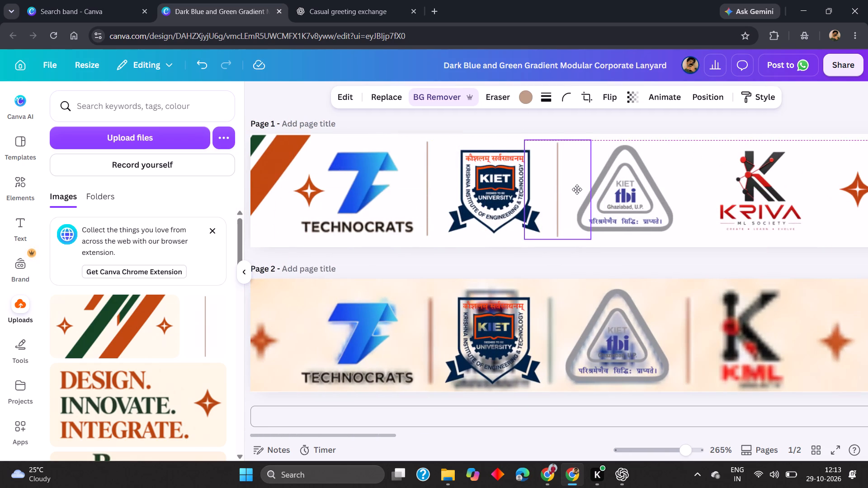
left_click_drag(577, 189, 579, 188)
key("ctrl+d")
scroll(604, 196, "left", 2)
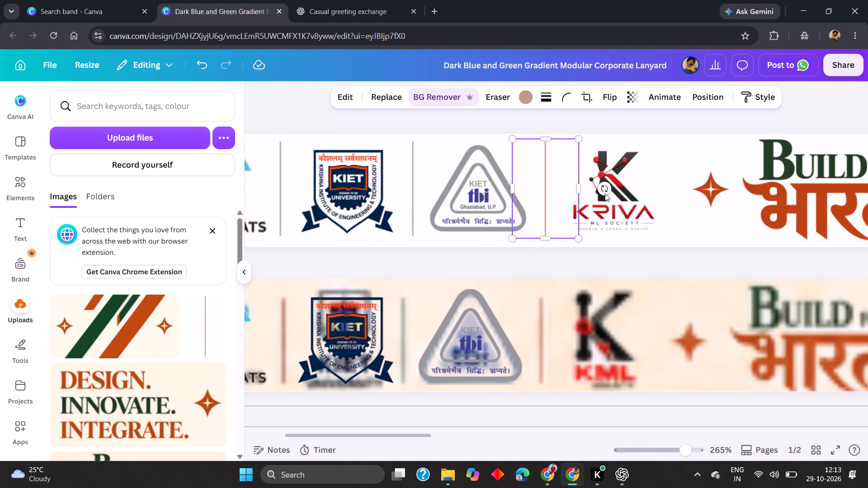
scroll(605, 193, "left", 1)
left_click_drag(517, 197, 521, 197)
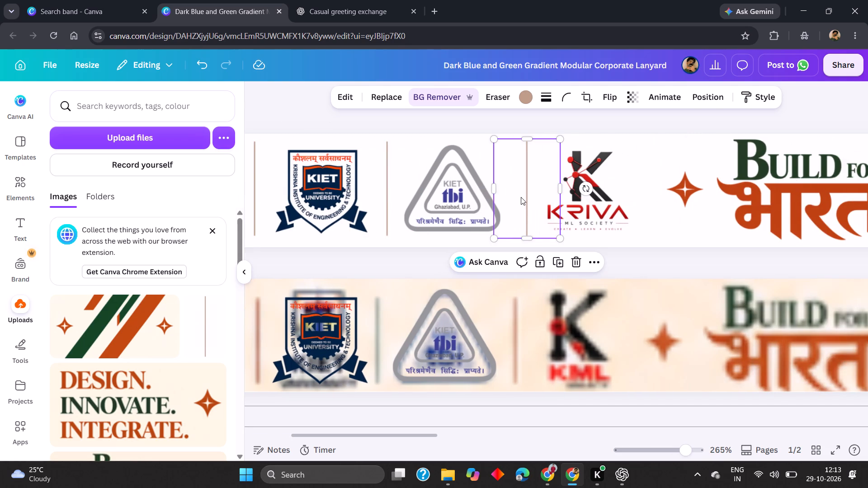
Duplicate the separator line and place the copy between the first Build for Bharat 2026 logo and its "Design. Innovate. Integrate." tagline.
key("ctrl+d")
scroll(581, 194, "left", 3)
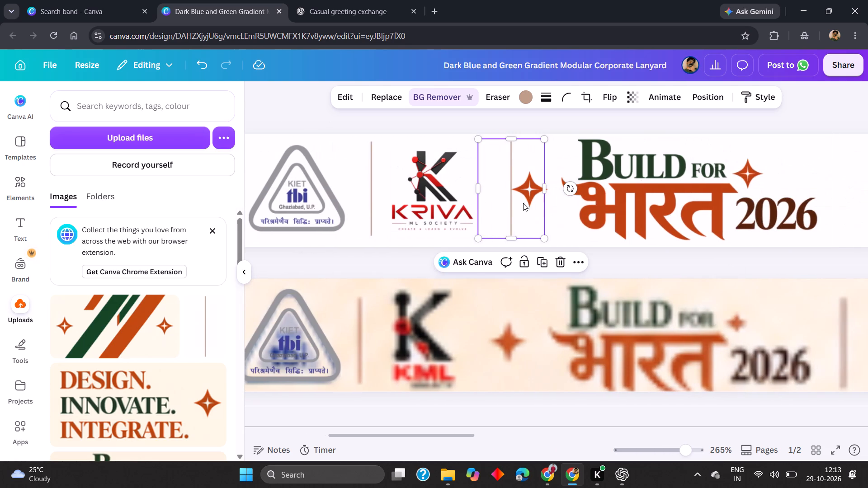
left_click_drag(520, 203, 591, 205)
scroll(532, 203, "left", 6)
scroll(578, 204, "left", 1)
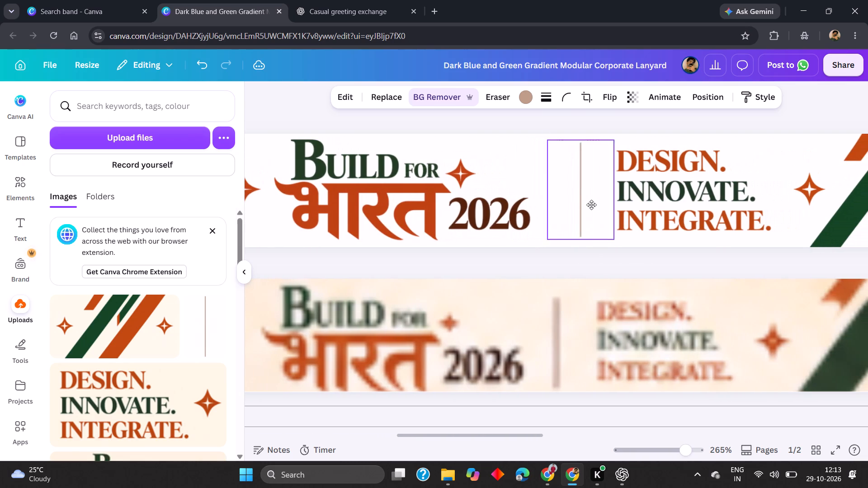
left_click_drag(591, 205, 592, 204)
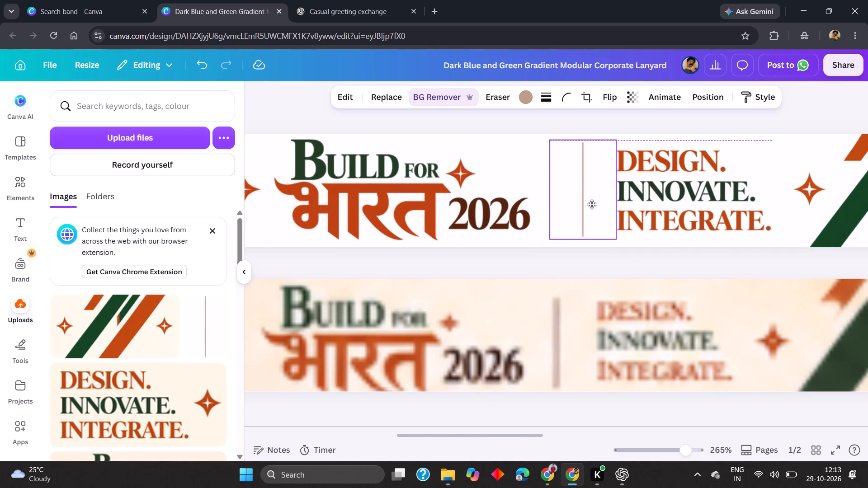
left_click_drag(592, 204, 589, 206)
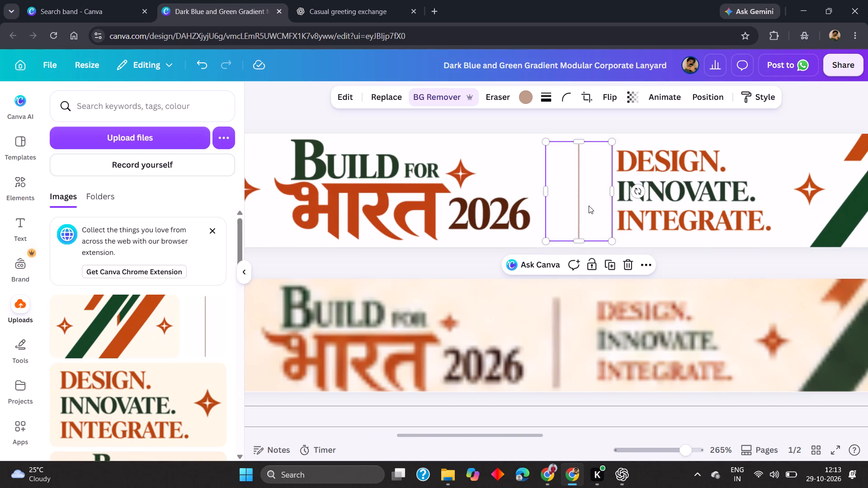
Duplicate the separator line and place the copy between the Technocrats and KIET logos in the second logo group on Page 1.
key("ctrl+d")
scroll(597, 211, "left", 8)
left_click_drag(617, 203, 616, 203)
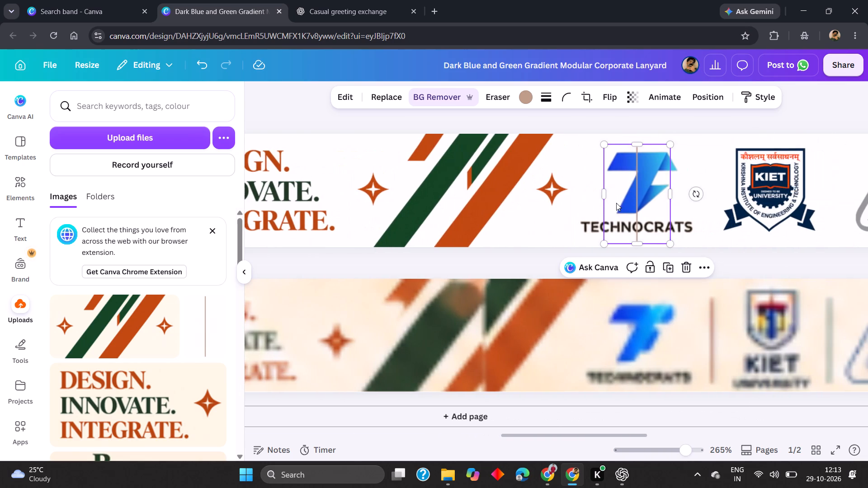
left_click_drag(616, 203, 556, 210)
scroll(597, 207, "left", 2)
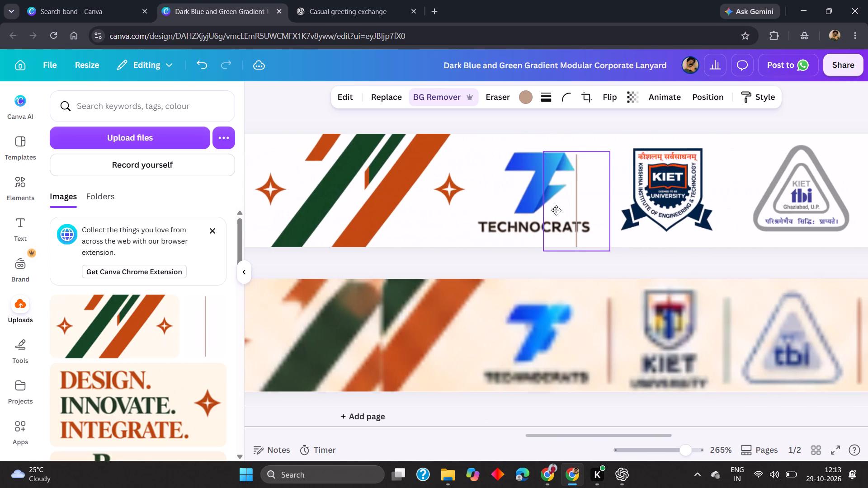
scroll(556, 210, "left", 1)
left_click_drag(556, 210, 553, 200)
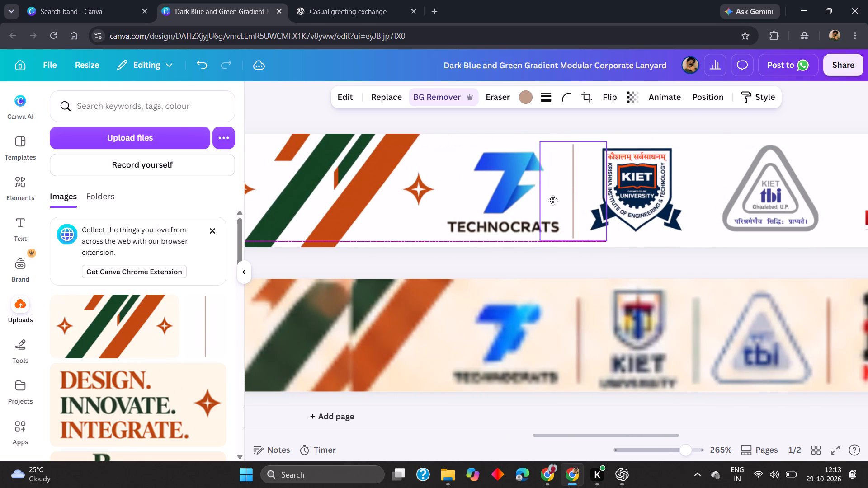
left_click_drag(553, 200, 552, 199)
Duplicate the separator line into the KIET–tbi and tbi–Kriva gaps of the second logo group on Page 1.
key("ctrl+d")
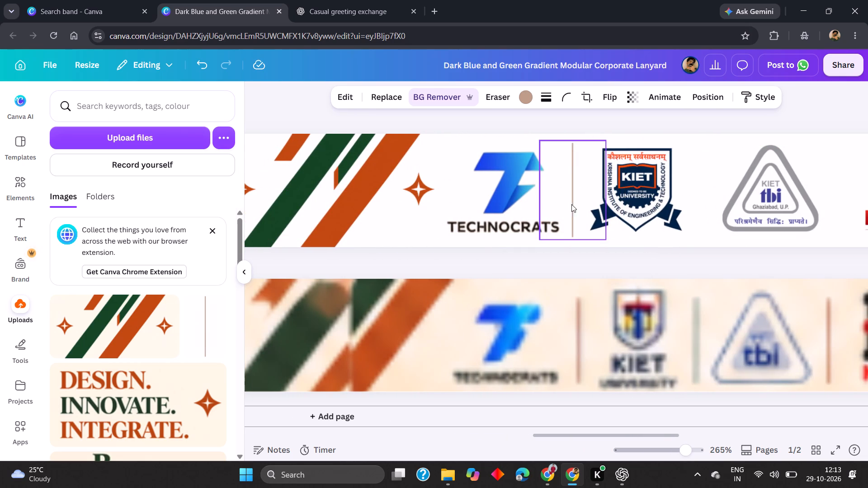
scroll(590, 204, "up", 1)
left_click_drag(740, 195, 547, 210)
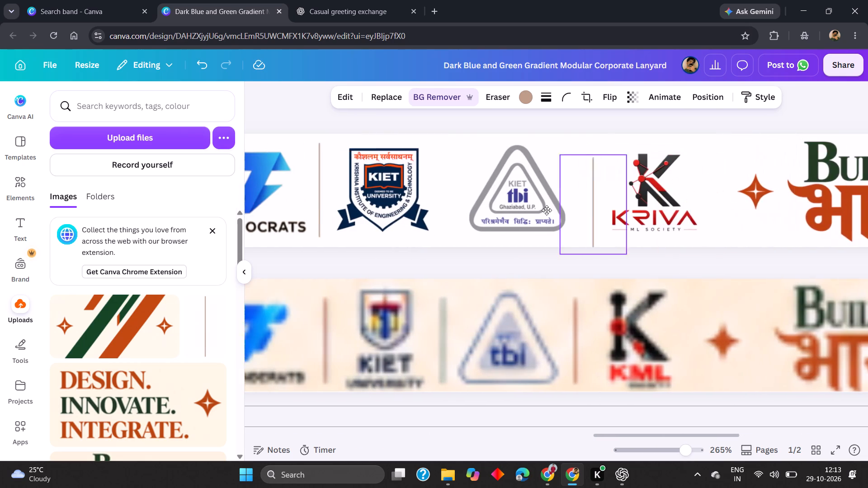
scroll(547, 210, "up", 1)
left_click_drag(547, 210, 519, 195)
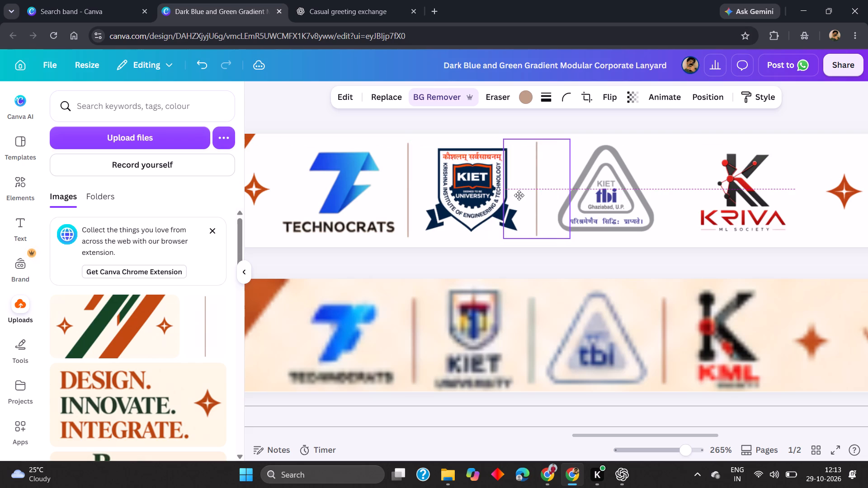
left_click_drag(519, 195, 520, 195)
key("ctrl+d")
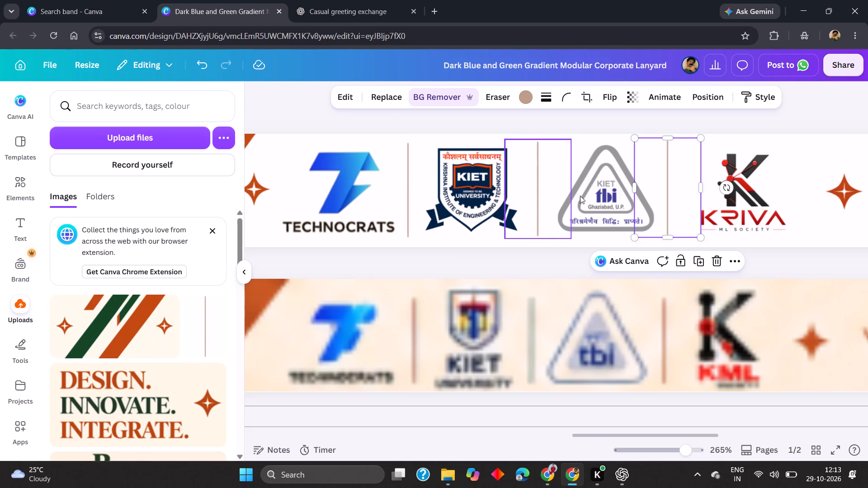
scroll(621, 196, "left", 1)
left_click_drag(583, 202, 587, 202)
Duplicate the separator line and place the copy between the second Build for Bharat 2026 logo and the last tagline.
key("ctrl+d")
scroll(609, 201, "left", 3)
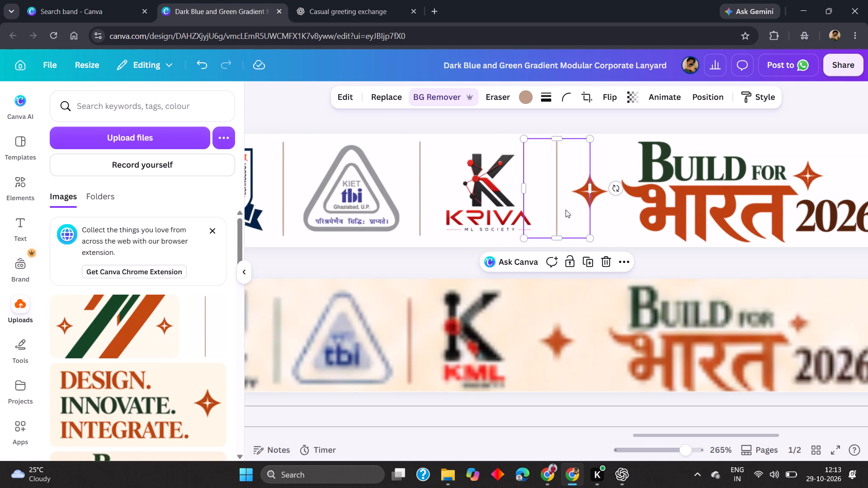
left_click_drag(566, 210, 600, 210)
scroll(571, 210, "left", 8)
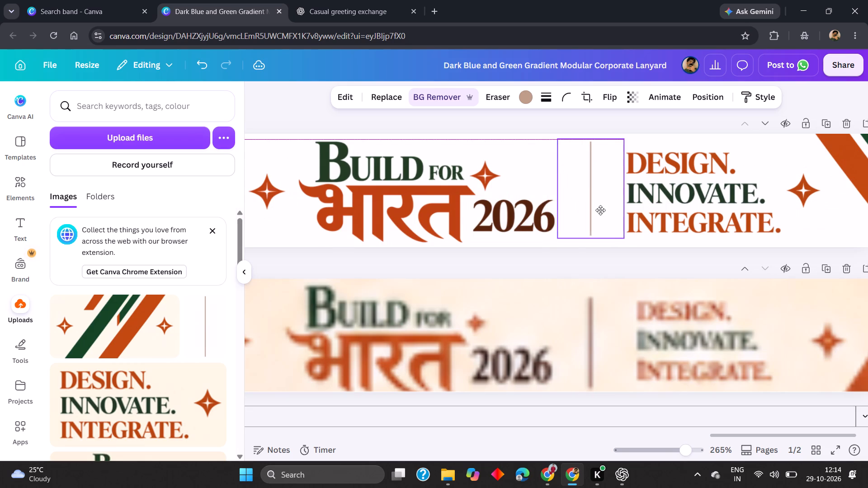
left_click_drag(600, 210, 599, 210)
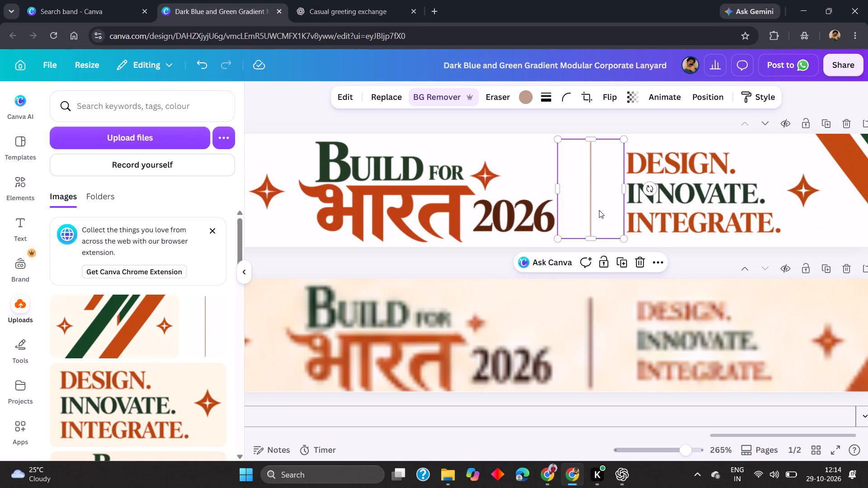
left_click(827, 222)
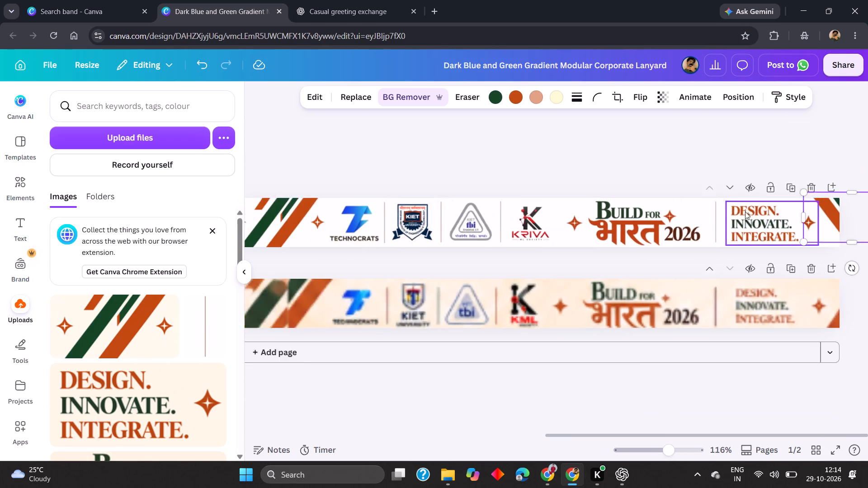
left_click(569, 138)
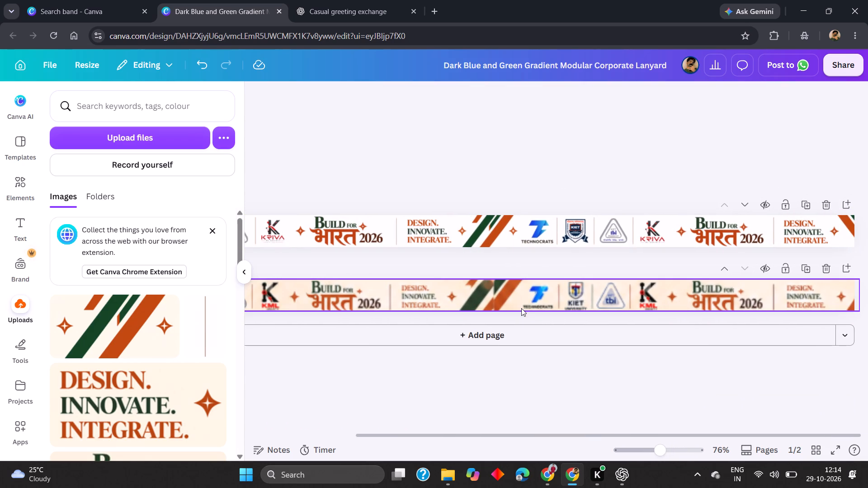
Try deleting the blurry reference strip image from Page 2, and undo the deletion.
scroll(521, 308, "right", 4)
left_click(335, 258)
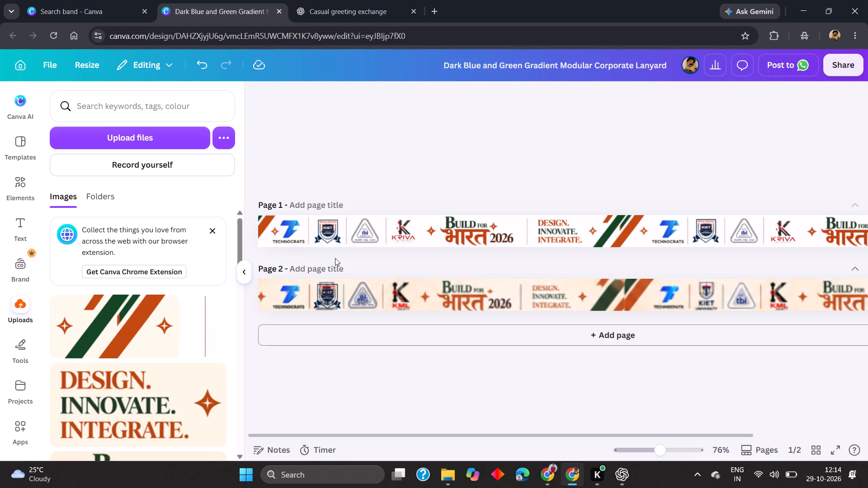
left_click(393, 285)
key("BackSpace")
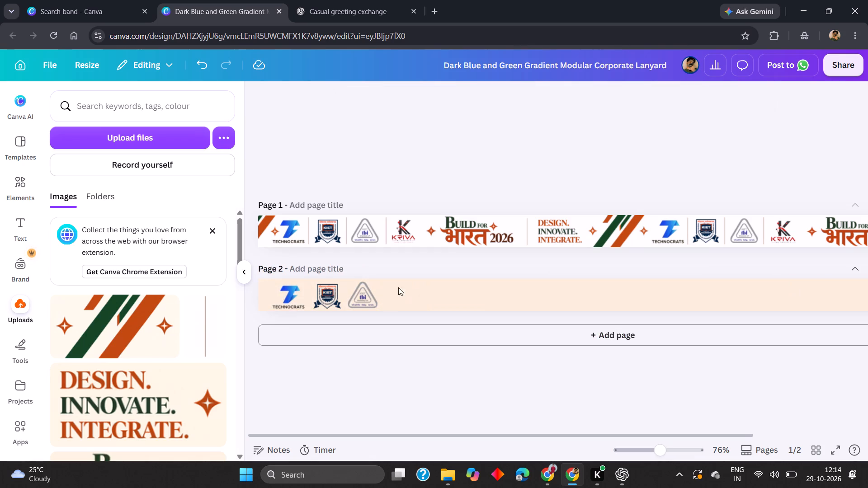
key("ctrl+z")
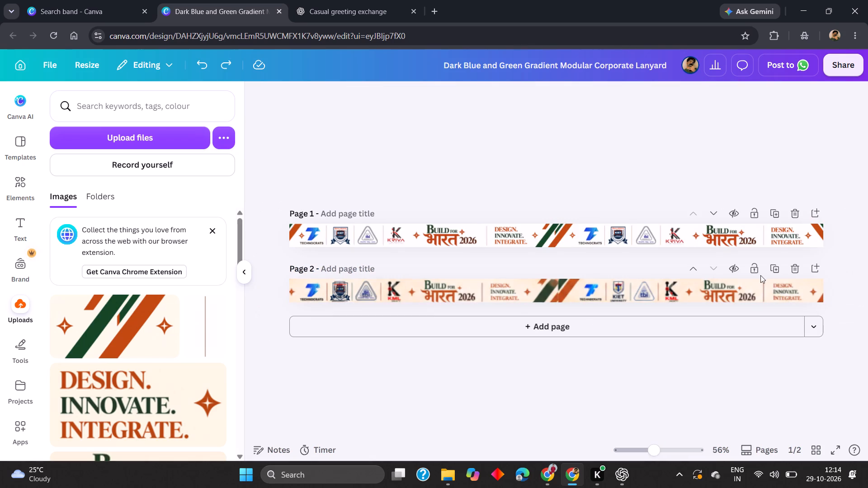
Delete the whole reference Page 2, keeping only the rebuilt lanyard strip.
left_click(791, 267)
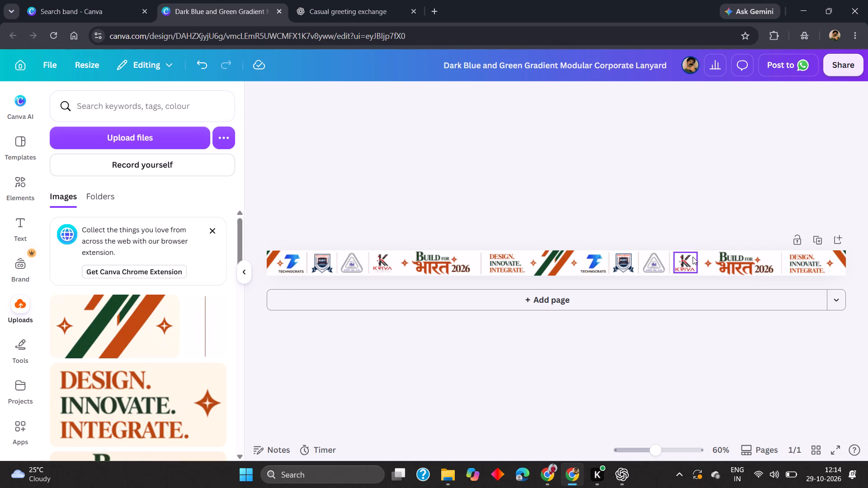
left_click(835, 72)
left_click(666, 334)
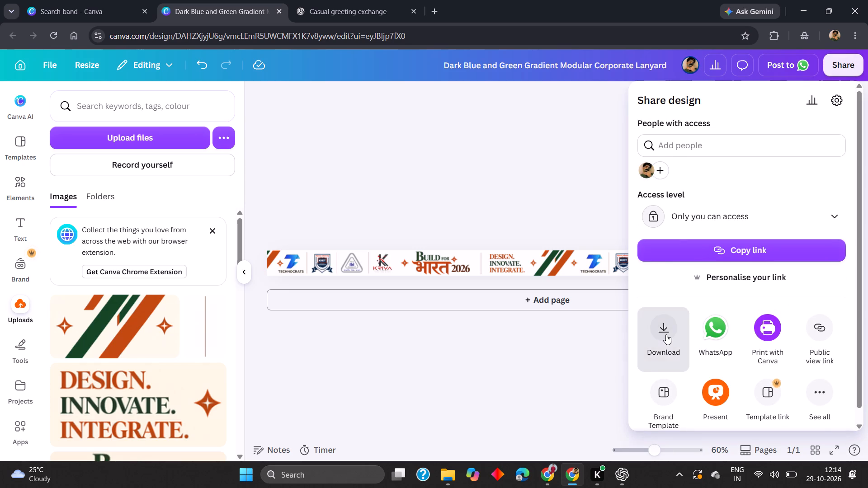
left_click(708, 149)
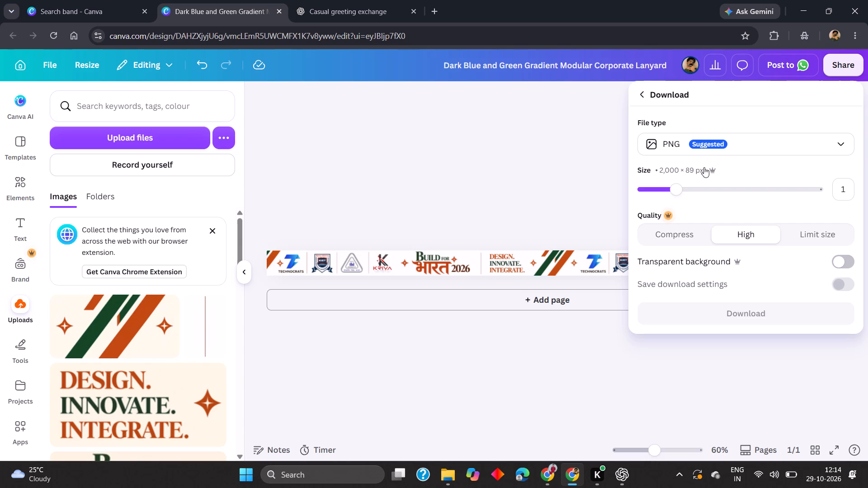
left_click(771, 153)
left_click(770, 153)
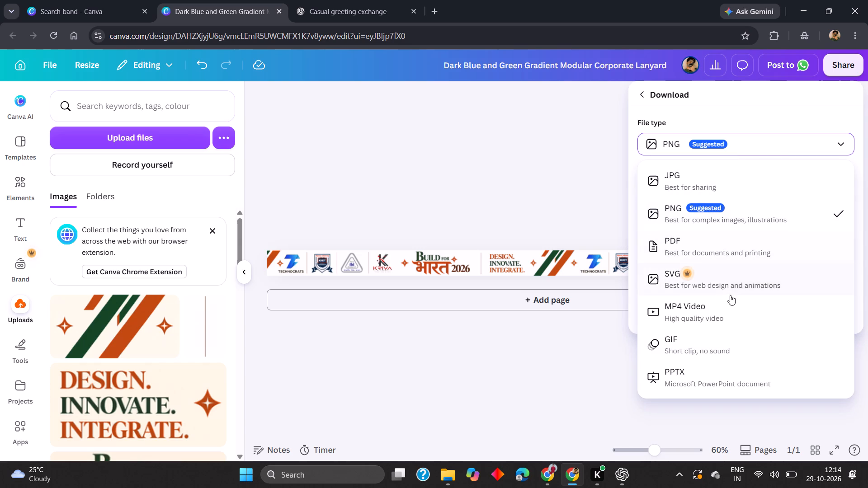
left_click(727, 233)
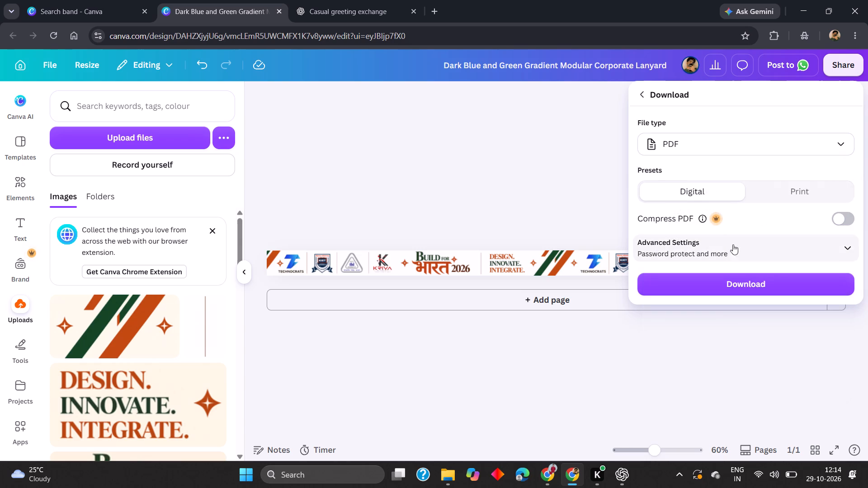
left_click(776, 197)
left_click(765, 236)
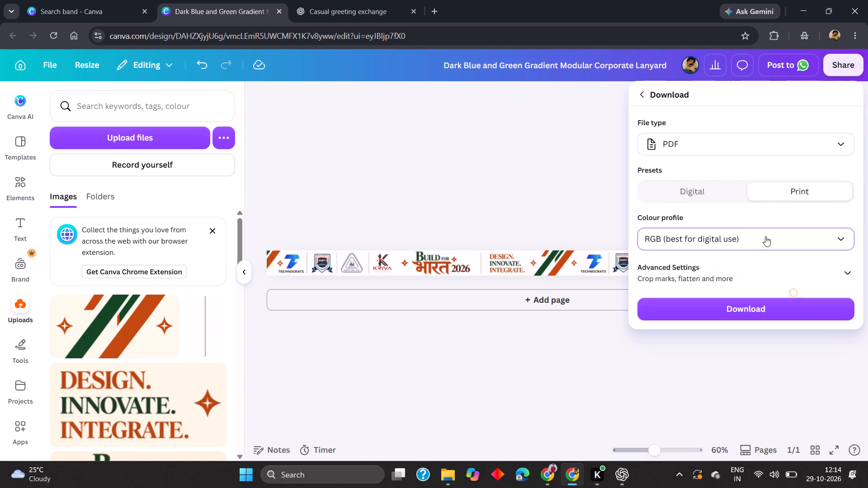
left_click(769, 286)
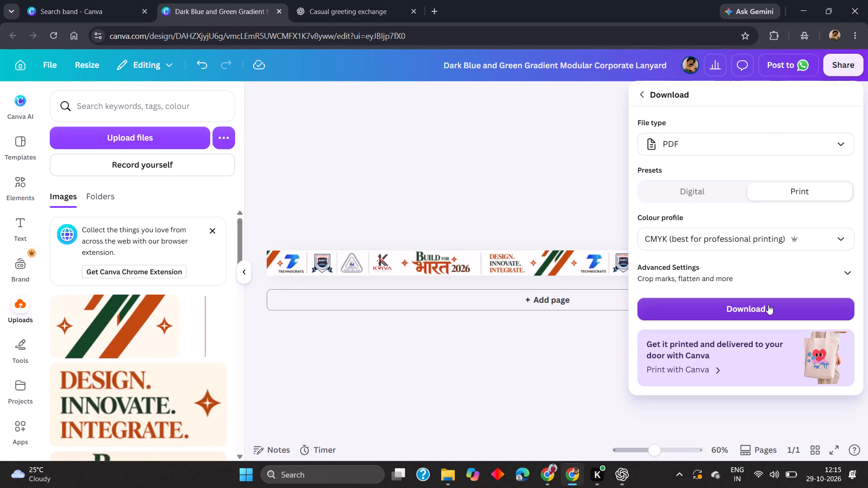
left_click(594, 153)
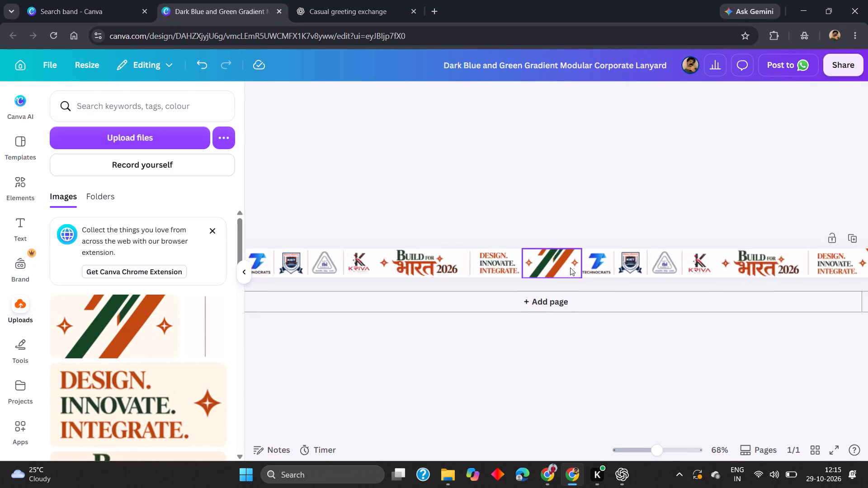
Examine the first logo group and the Build for Bharat 2026 logo up close for sharpness and separator placement.
scroll(570, 267, "right", 6)
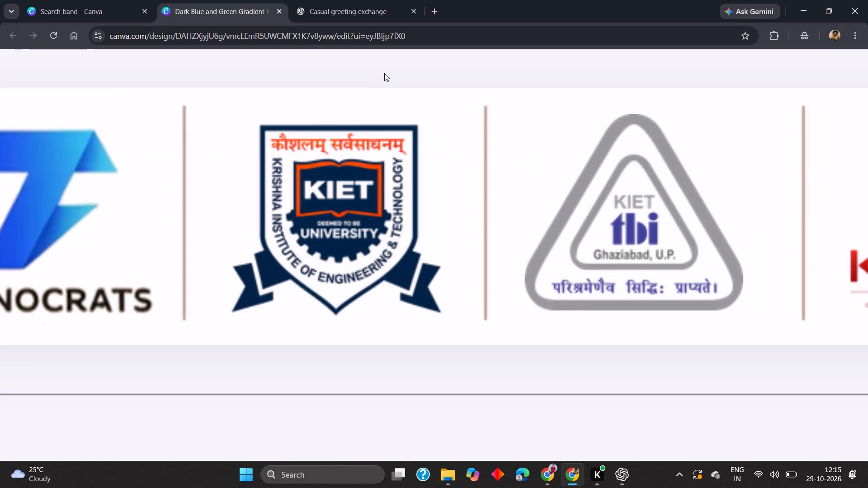
left_click(387, 70)
left_click(448, 305)
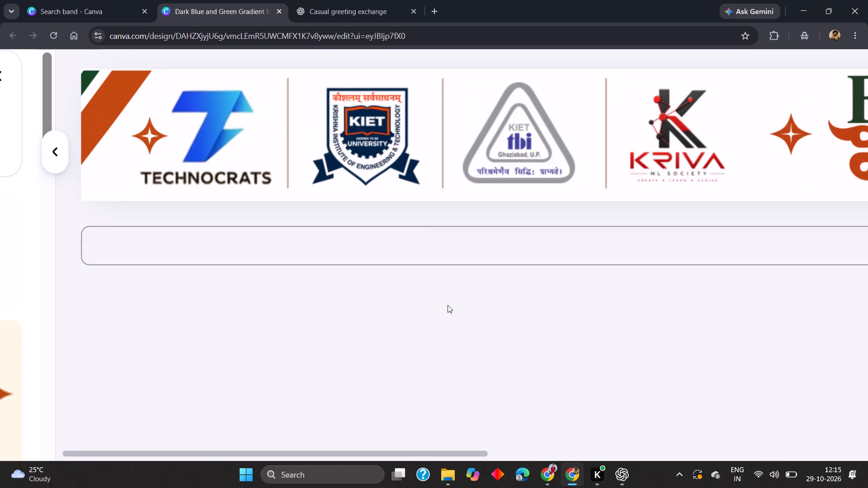
left_click(672, 167)
left_click(619, 324)
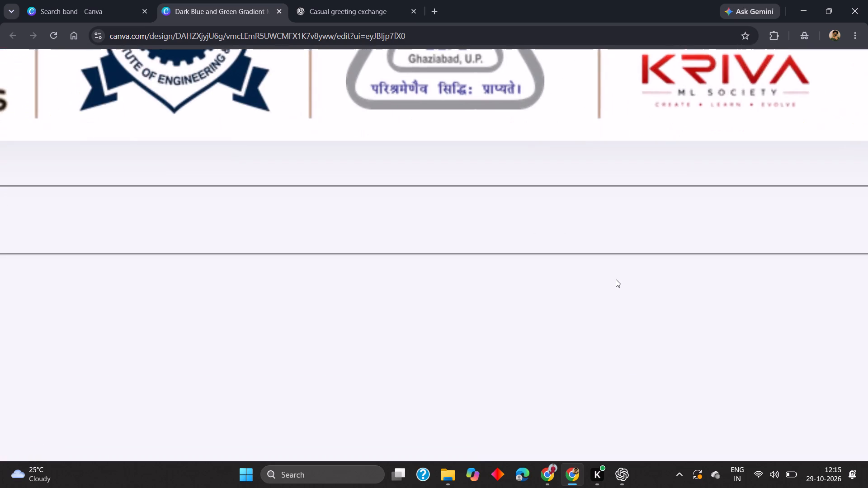
scroll(616, 279, "up", 3)
scroll(616, 279, "left", 3)
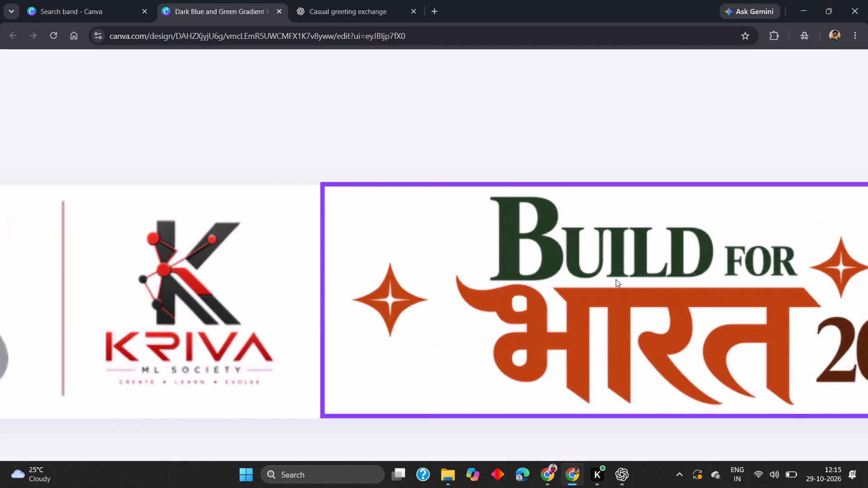
scroll(616, 279, "left", 1)
left_click(767, 167)
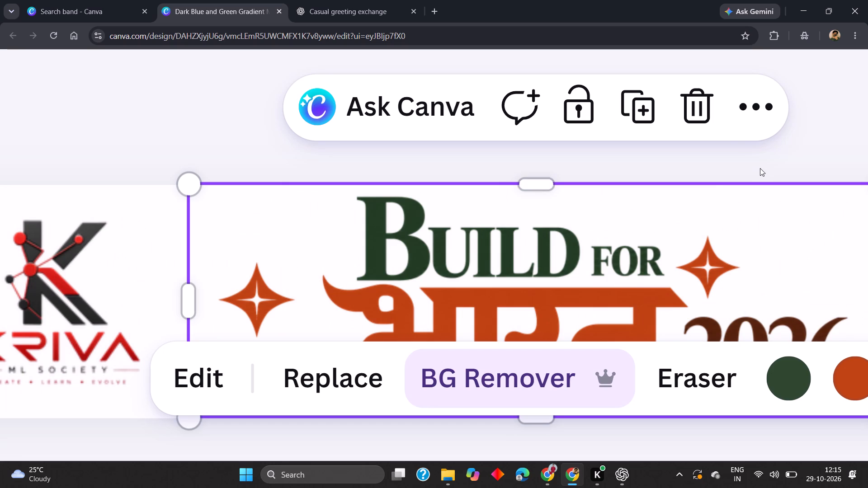
scroll(727, 189, "right", 4)
scroll(628, 234, "right", 3)
left_click(498, 246)
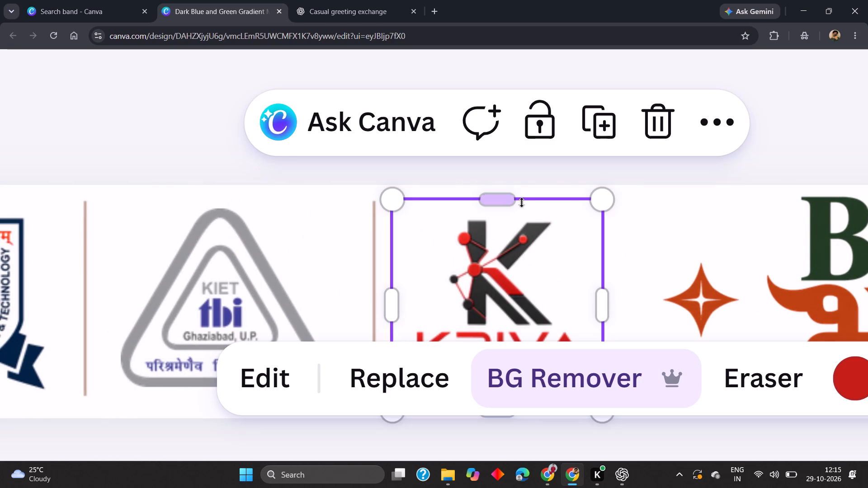
left_click(701, 172)
scroll(698, 172, "right", 4)
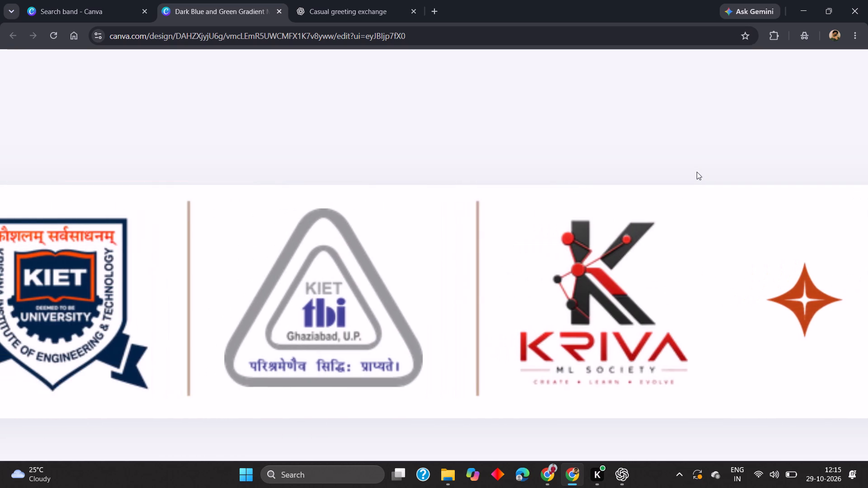
scroll(697, 172, "right", 2)
scroll(146, 324, "right", 5)
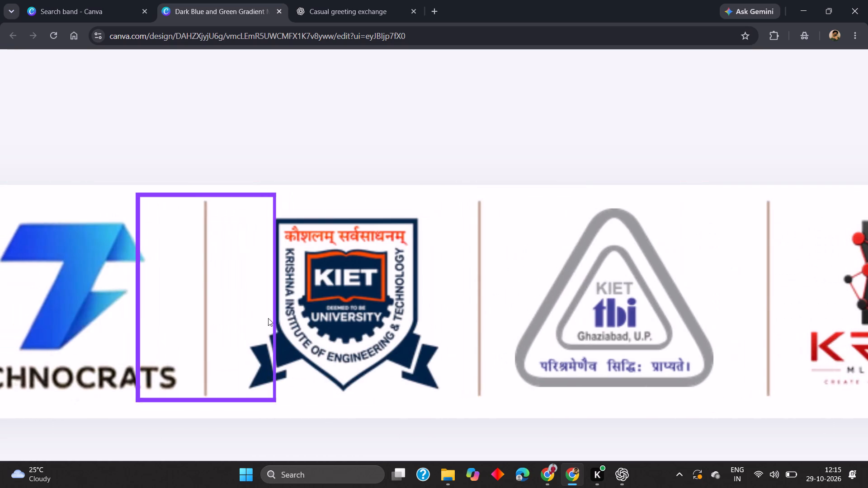
scroll(299, 308, "right", 3)
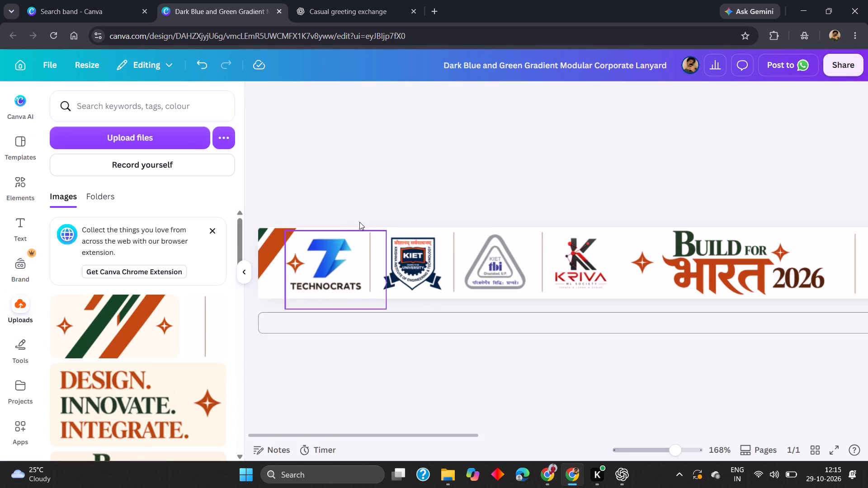
Inspect the KIET, tbi, Kriva and Technocrats logos and the striped divider along the strip at close zoom.
left_click(381, 181)
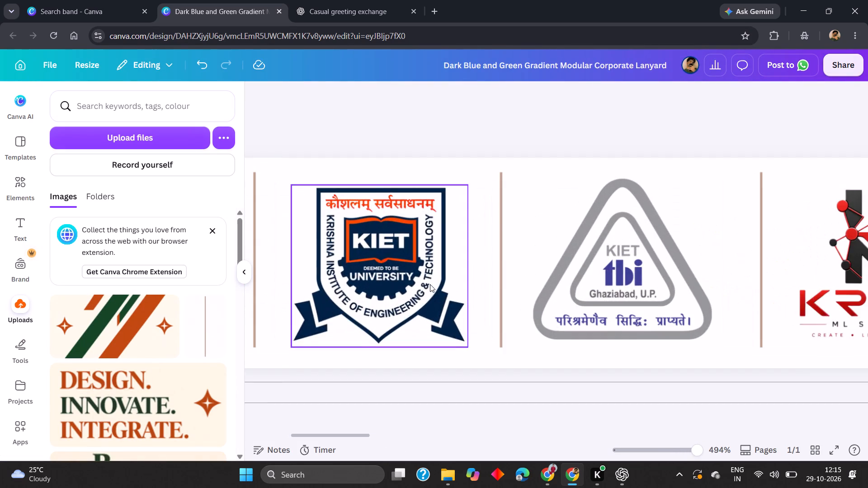
scroll(430, 284, "right", 6)
scroll(430, 284, "left", 8)
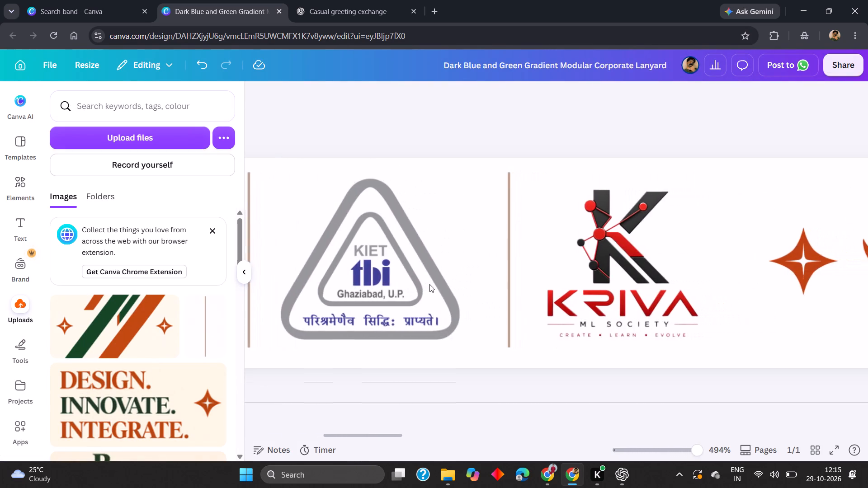
scroll(429, 284, "left", 16)
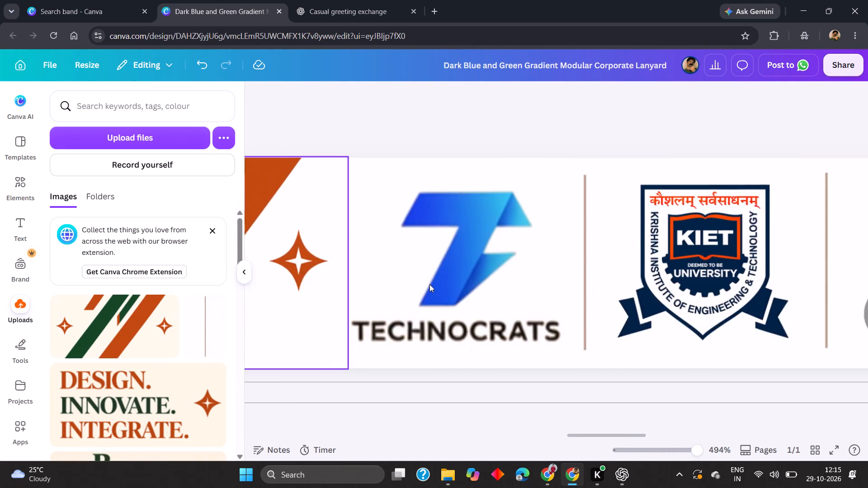
scroll(429, 284, "left", 9)
scroll(429, 284, "right", 16)
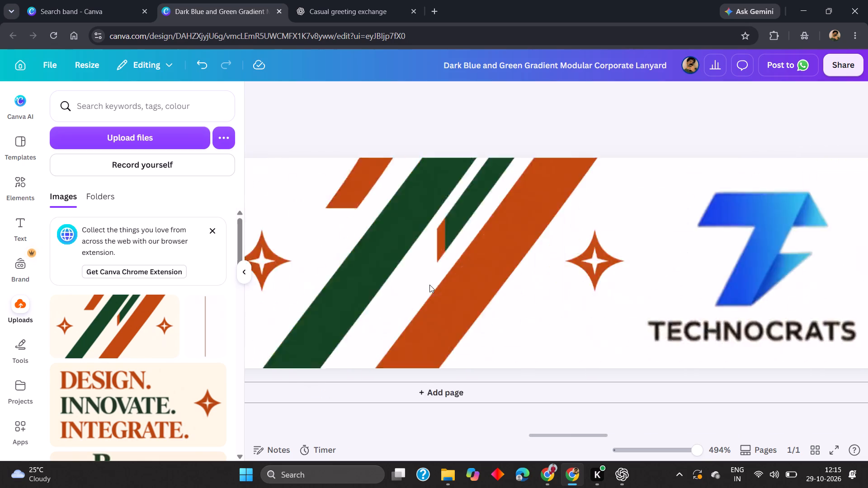
scroll(429, 285, "right", 7)
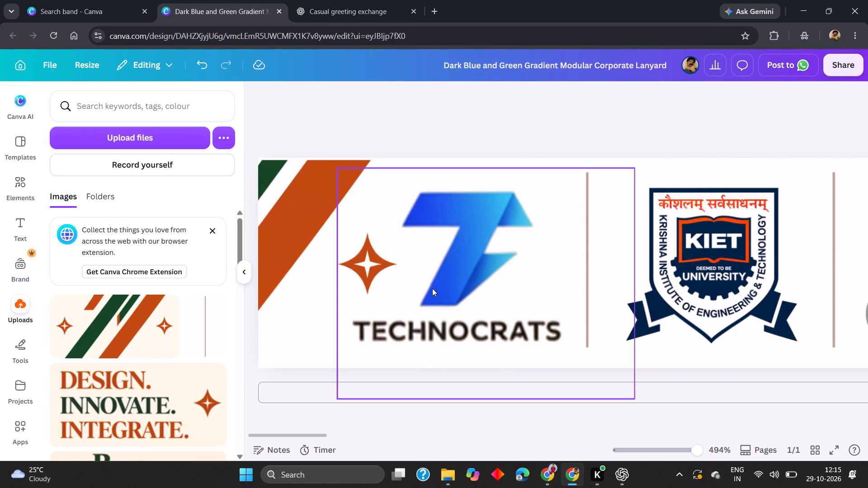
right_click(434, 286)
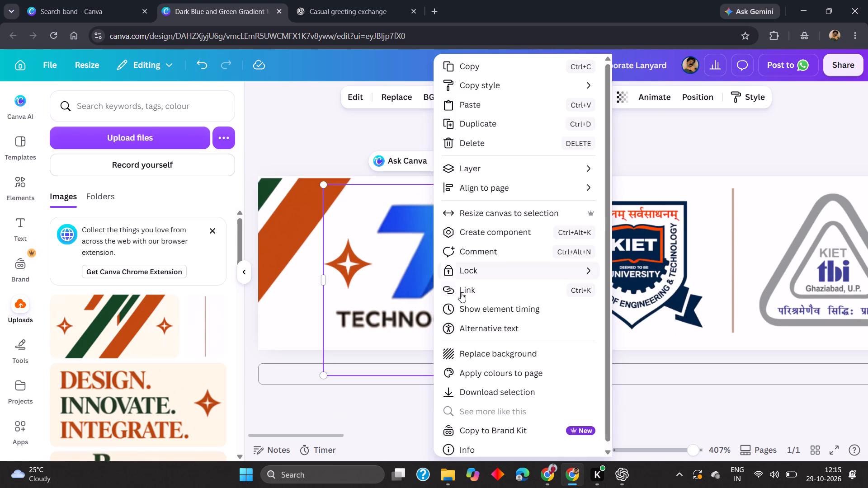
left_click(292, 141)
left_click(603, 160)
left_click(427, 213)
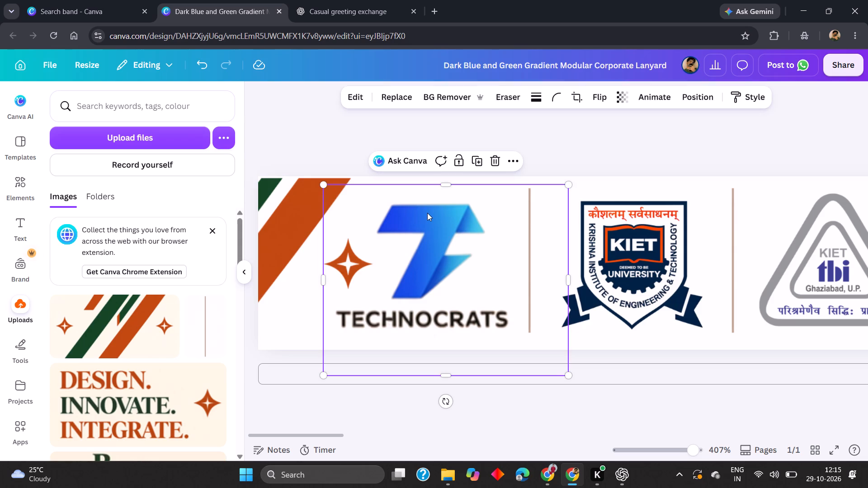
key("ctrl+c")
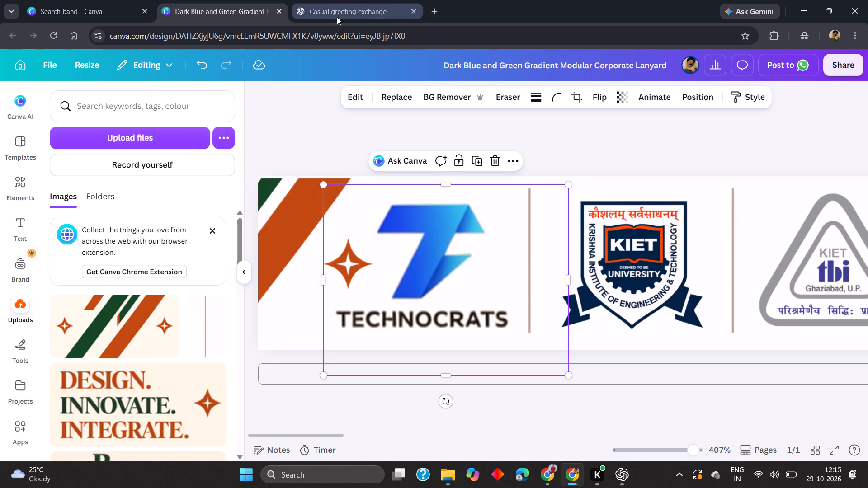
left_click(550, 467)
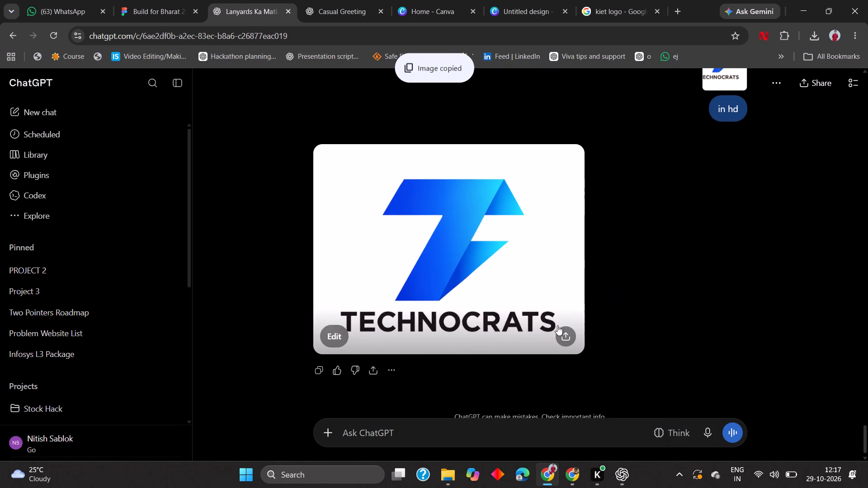
Paste the HD Technocrats logo into the Canva lanyard design and move it over the first KIET logo, beside the old Technocrats logo.
left_click(569, 477)
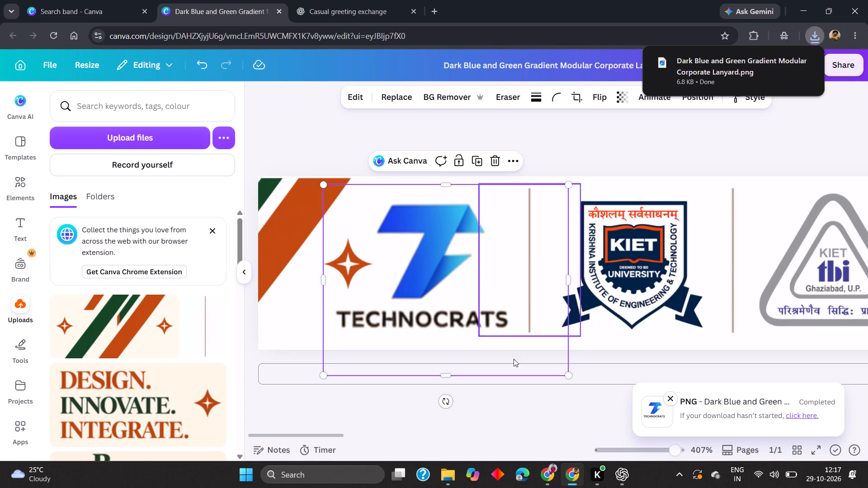
left_click(552, 427)
left_click(576, 277)
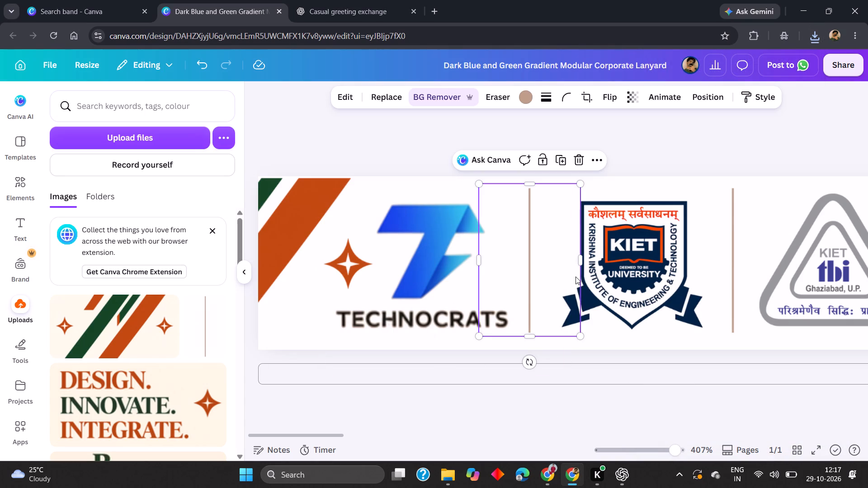
key("ctrl+v")
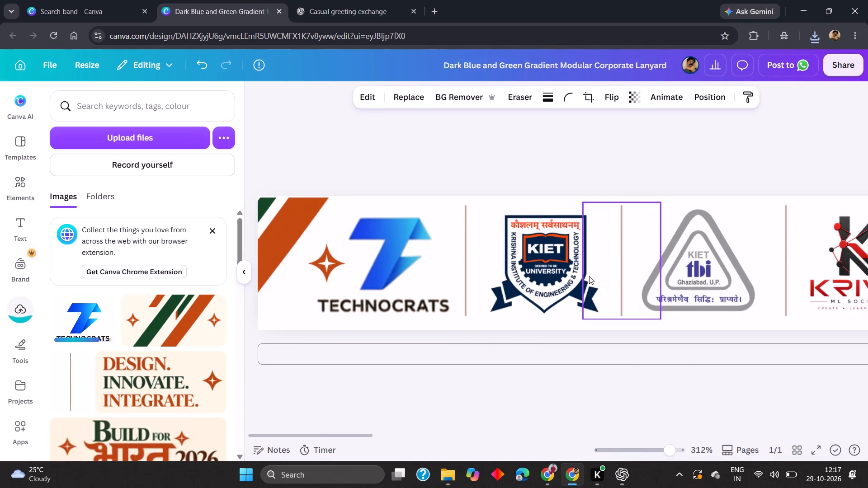
scroll(623, 275, "left", 9)
left_click_drag(647, 269, 630, 274)
scroll(646, 269, "right", 2)
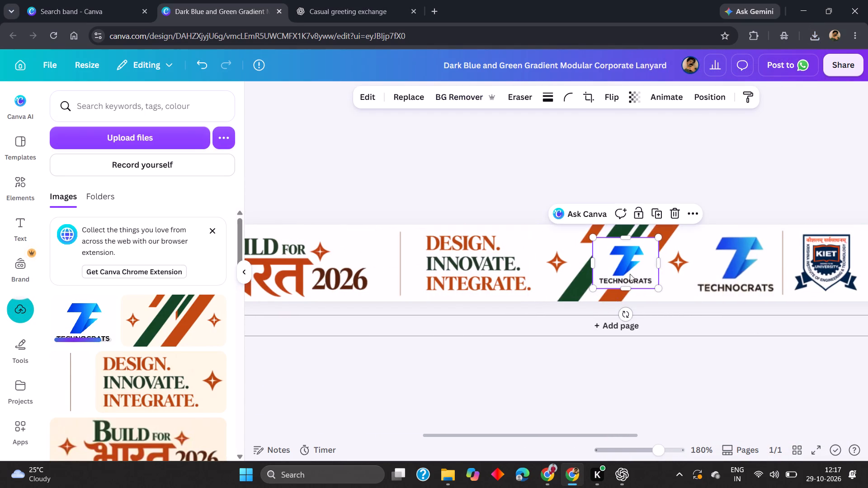
scroll(630, 274, "right", 9)
left_click_drag(630, 274, 434, 271)
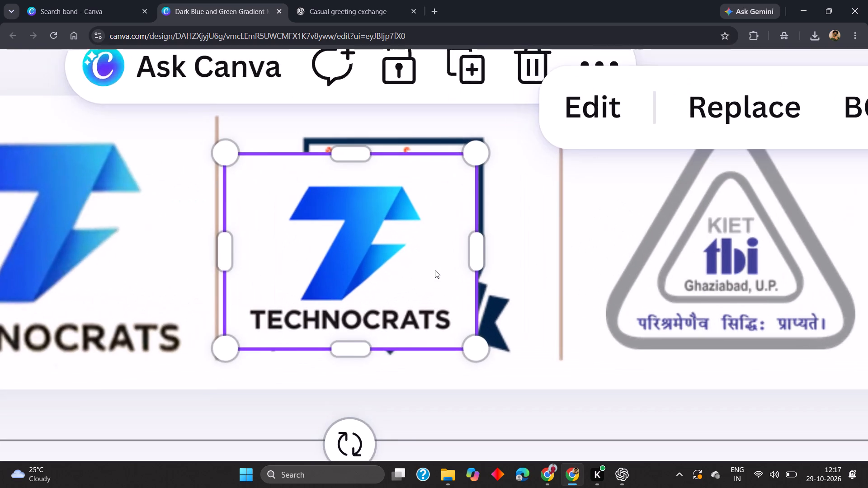
scroll(435, 270, "right", 4)
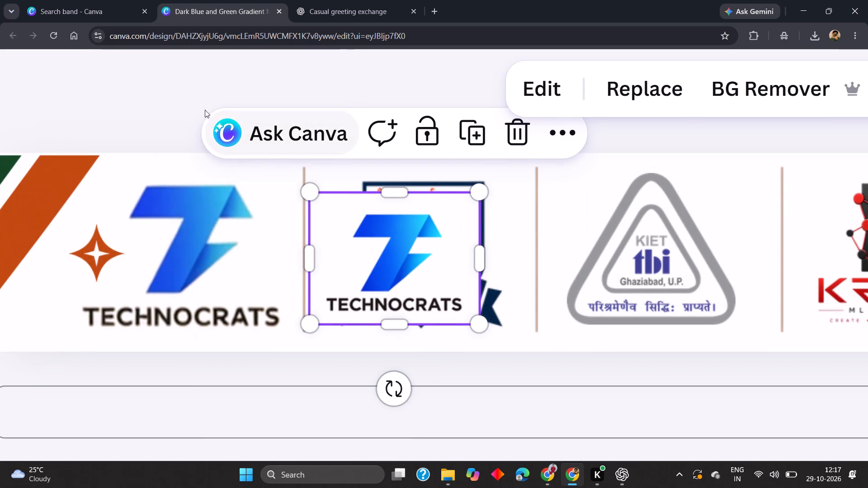
Remove the white background from the pasted HD Technocrats logo with BG Remover.
left_click(185, 95)
left_click(319, 227)
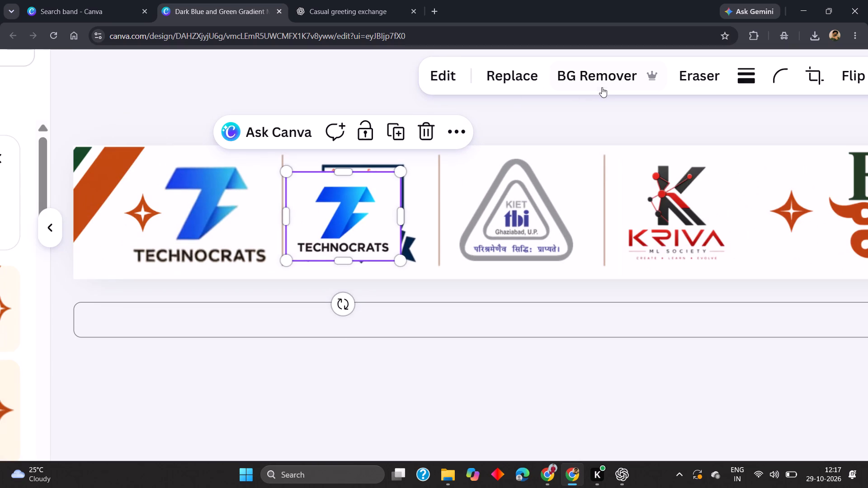
left_click(606, 86)
scroll(325, 216, "right", 1)
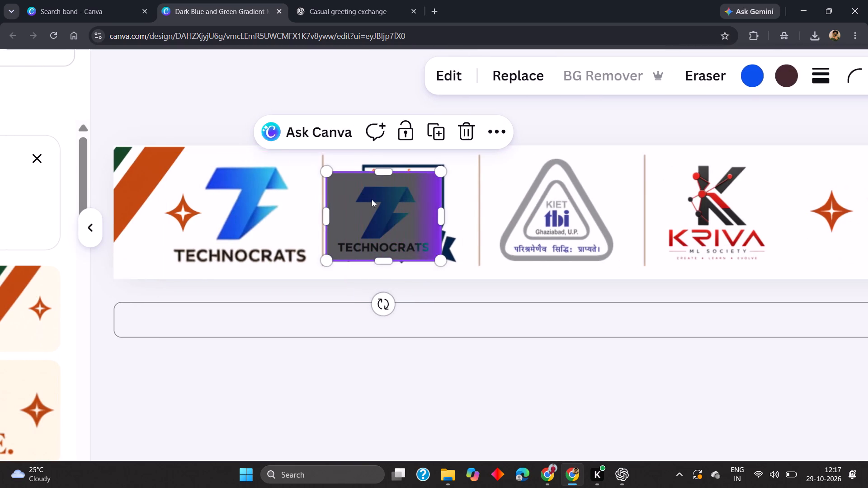
Enlarge the HD Technocrats logo until its frame is about as tall as the lanyard strip.
scroll(367, 235, "right", 3)
left_click_drag(432, 338, 396, 357)
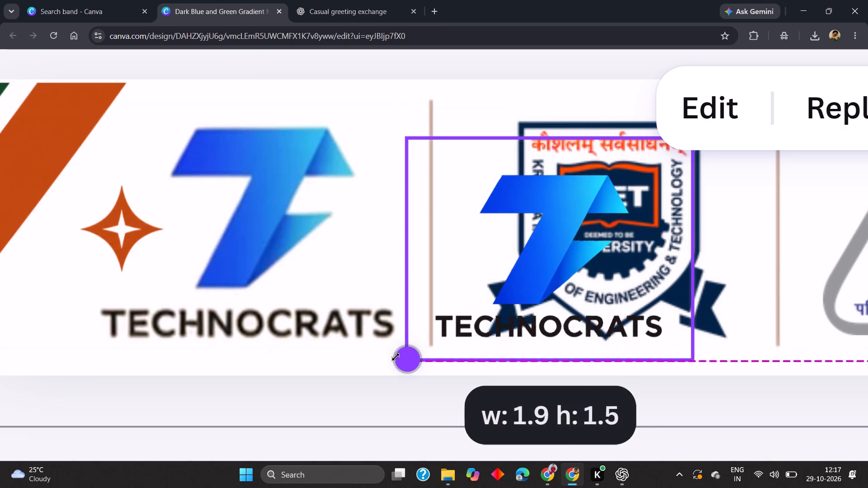
left_click_drag(396, 357, 378, 364)
scroll(440, 295, "left", 4)
left_click_drag(495, 133, 583, 93)
scroll(553, 106, "right", 5)
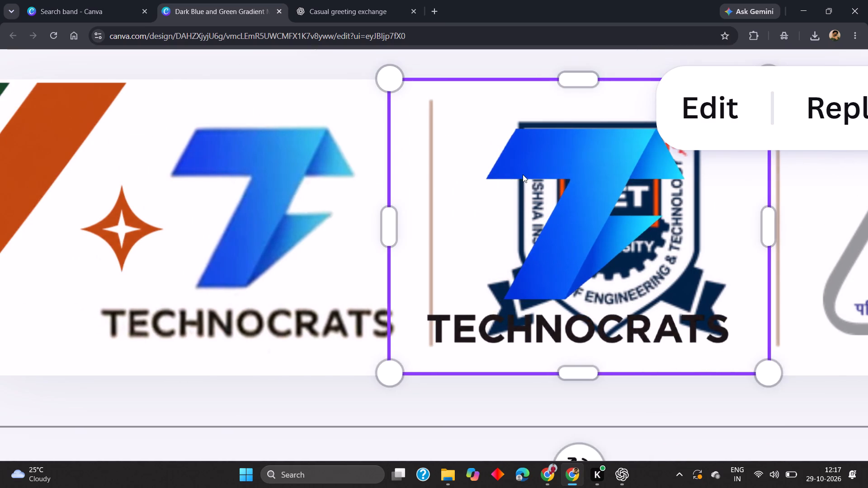
Move the HD Technocrats logo over the blurry original and fit it at about 2.5 × 1.9 so mark and lettering line up.
left_click_drag(523, 174, 211, 165)
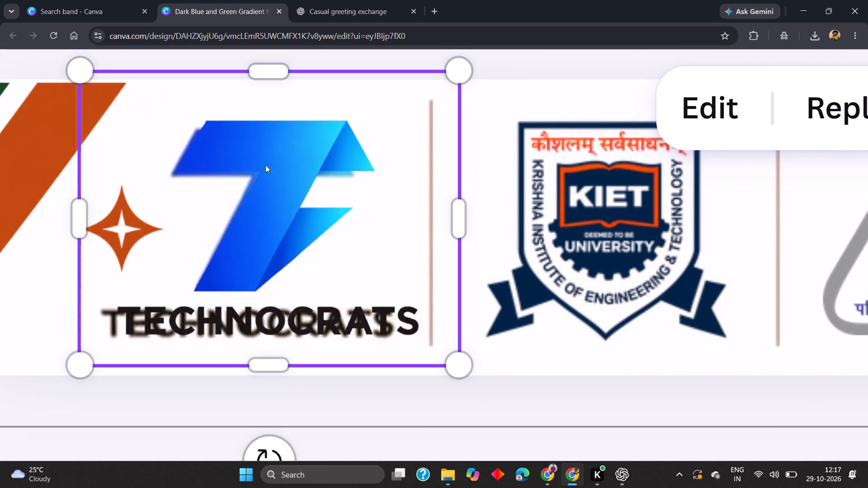
left_click_drag(456, 70, 454, 75)
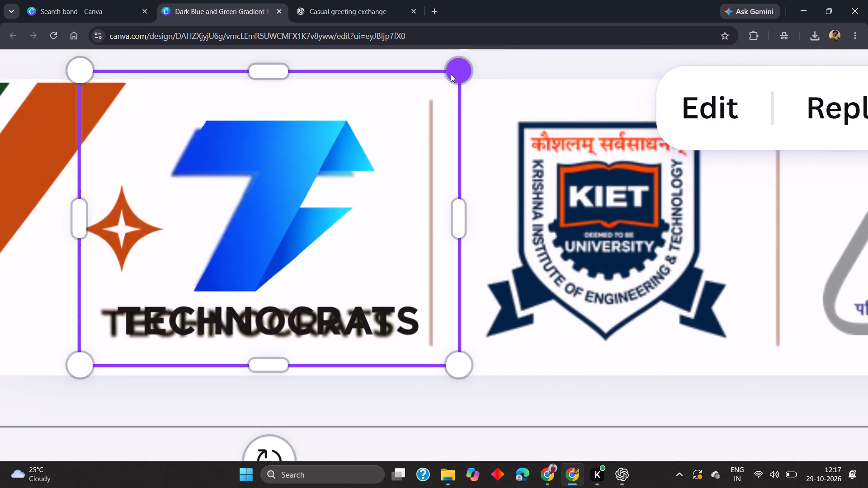
left_click_drag(449, 79, 436, 89)
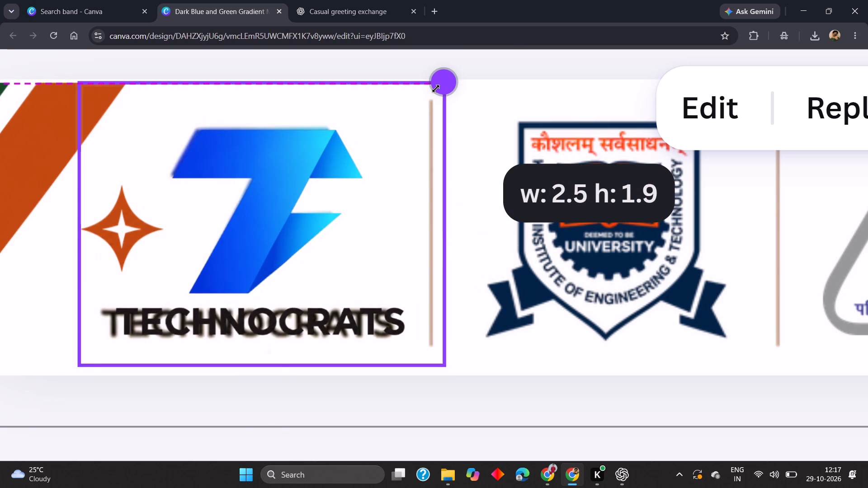
left_click_drag(436, 89, 436, 88)
left_click_drag(298, 177, 292, 175)
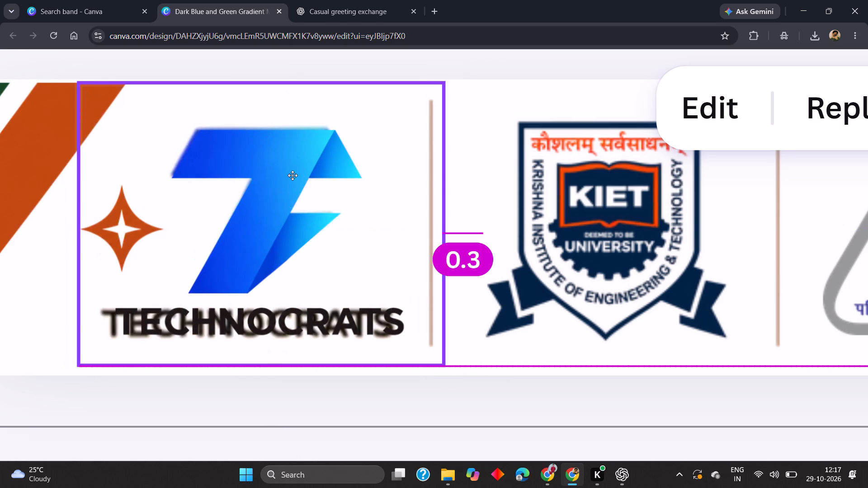
left_click_drag(292, 175, 289, 175)
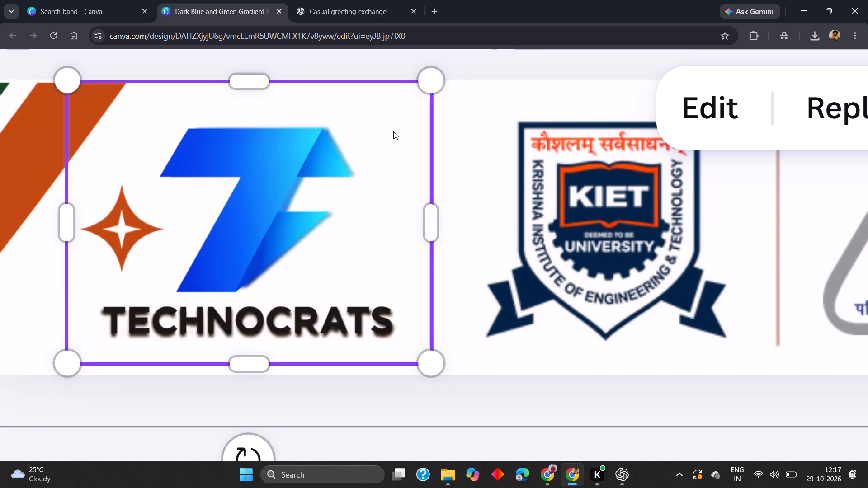
left_click_drag(429, 370, 434, 372)
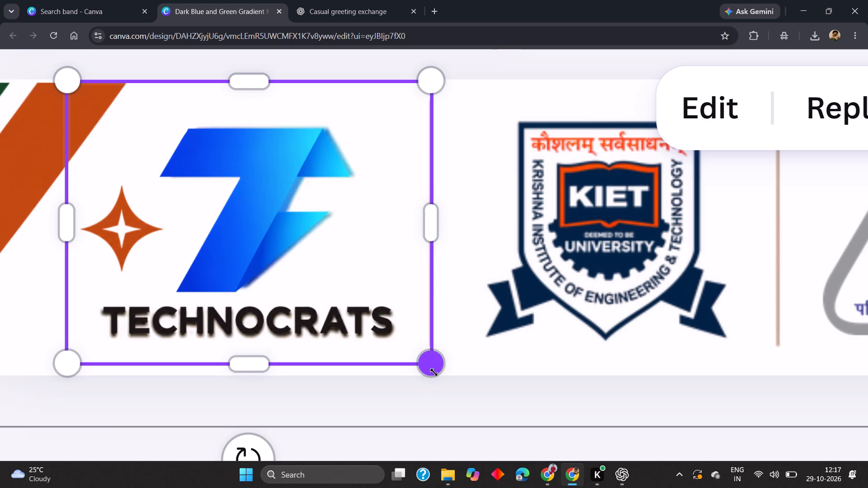
left_click_drag(434, 372, 434, 371)
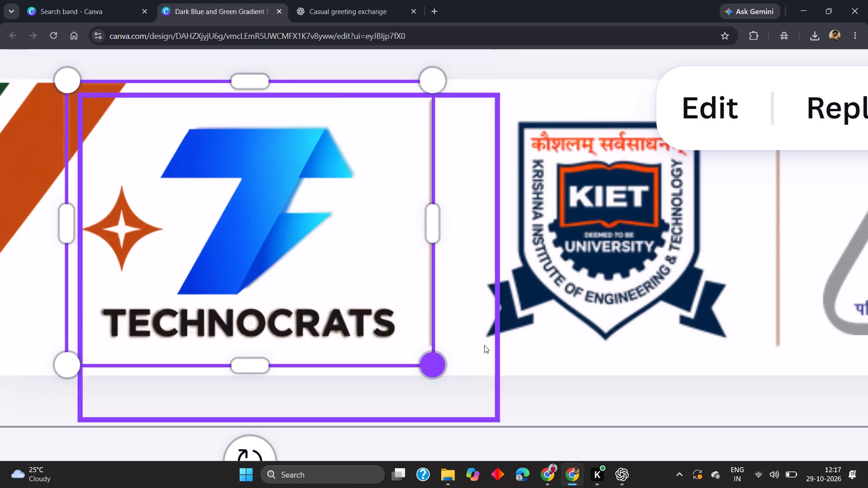
left_click(577, 157)
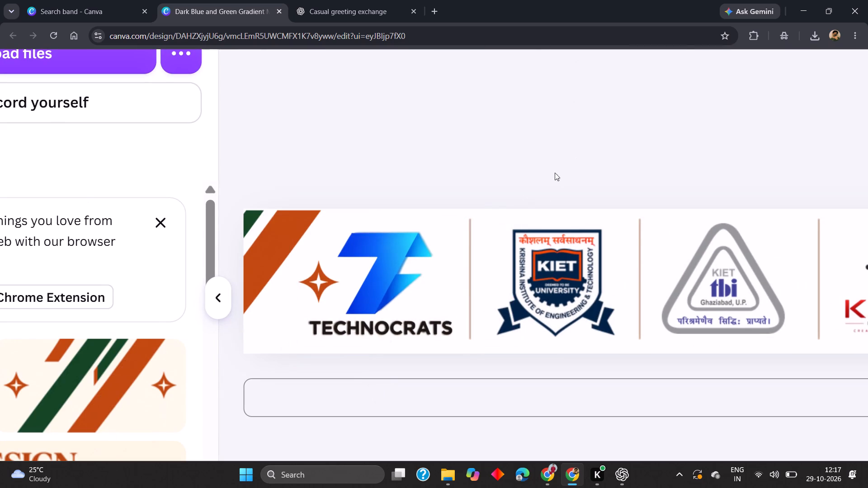
left_click(429, 279)
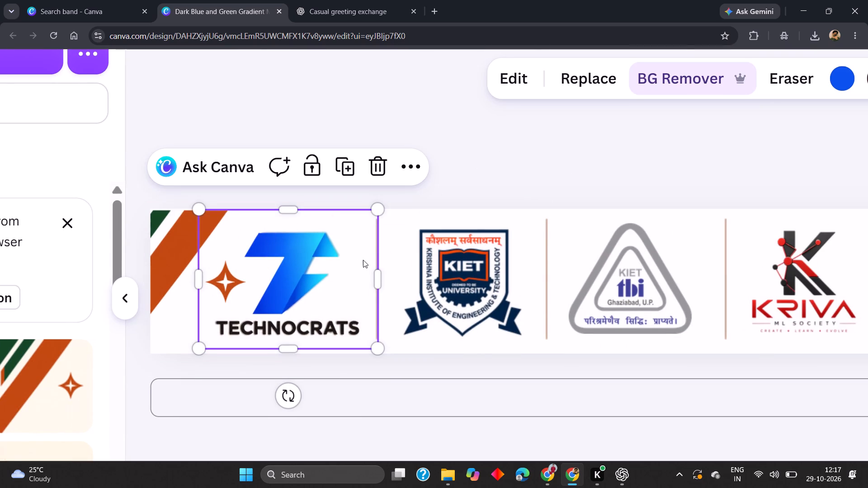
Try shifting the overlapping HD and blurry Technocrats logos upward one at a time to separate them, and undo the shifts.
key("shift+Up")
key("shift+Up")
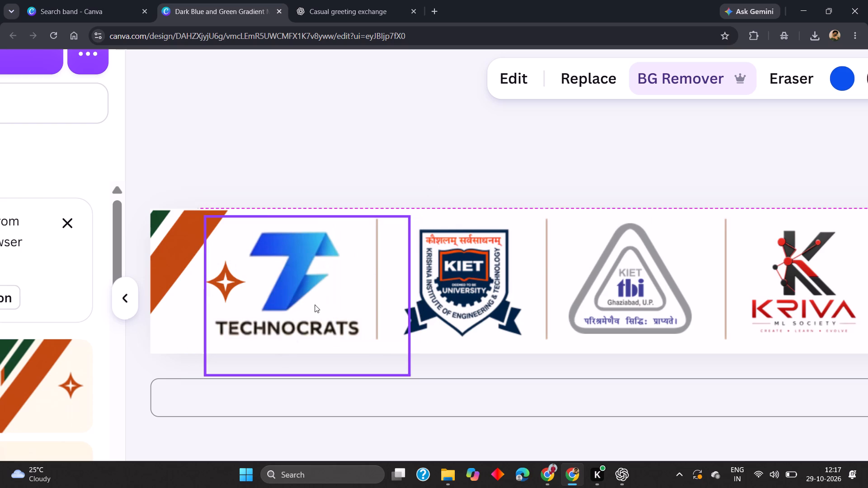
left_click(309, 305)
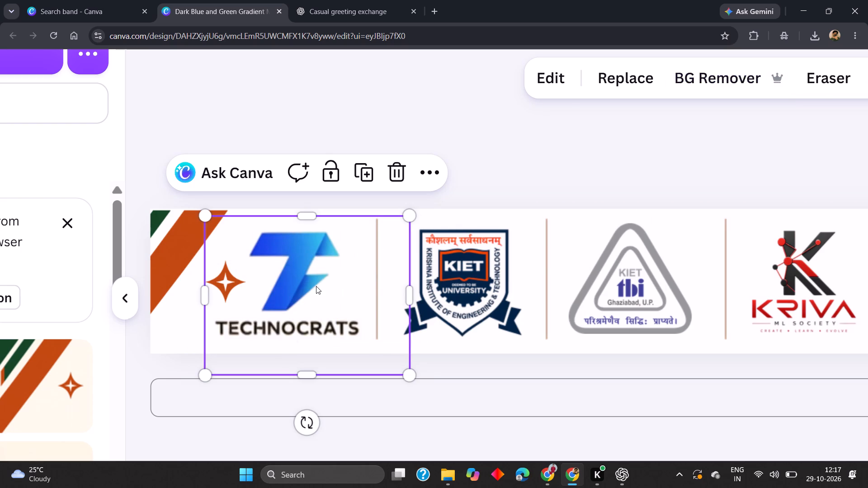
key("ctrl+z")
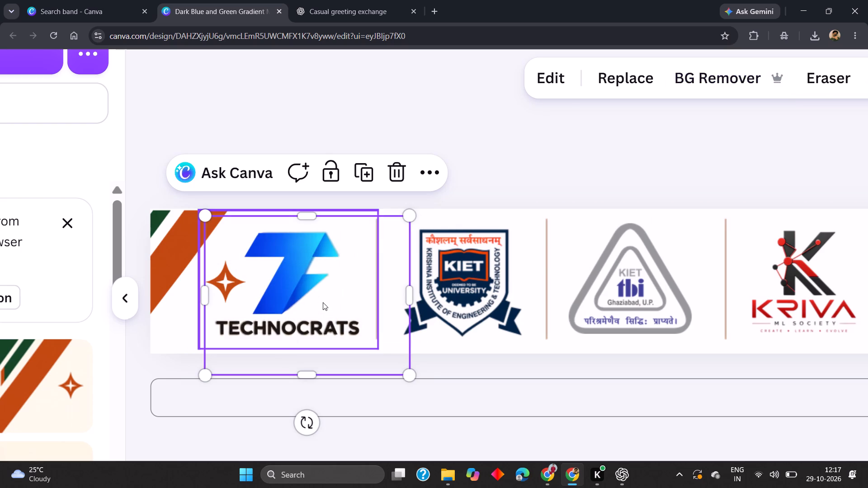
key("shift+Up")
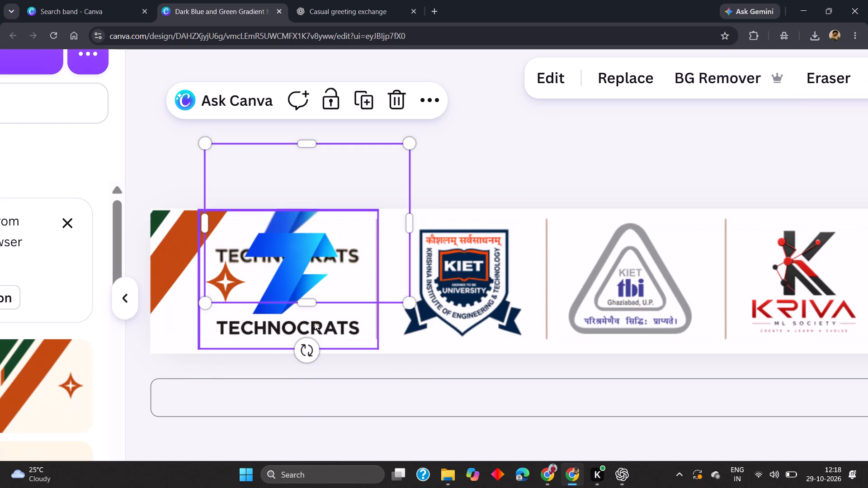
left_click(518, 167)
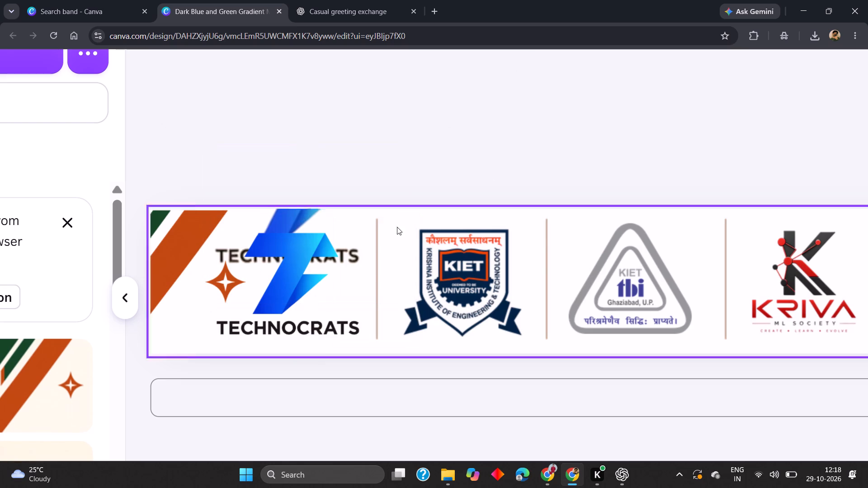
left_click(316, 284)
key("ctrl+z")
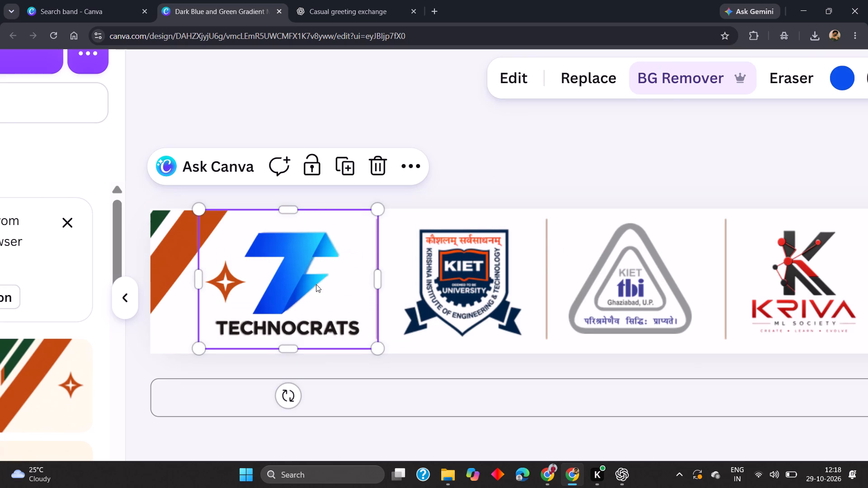
Move the HD Technocrats logo aside, delete the blurry original beneath it, and return the HD logo to its place.
left_click(506, 136)
left_click(351, 249)
key("shift+Right")
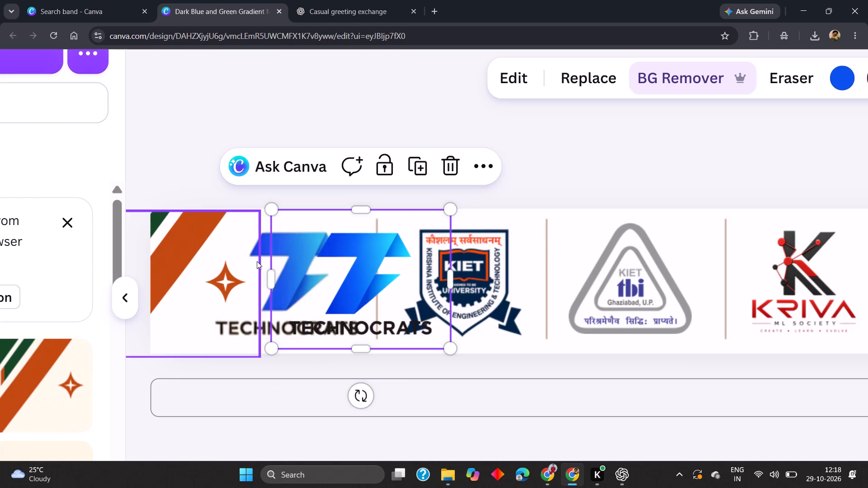
left_click(262, 245)
key("BackSpace")
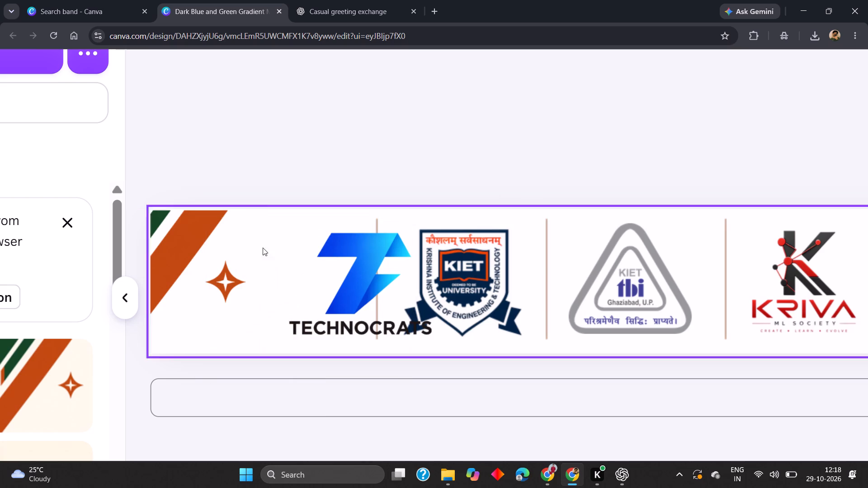
left_click(347, 261)
key("shift+Left")
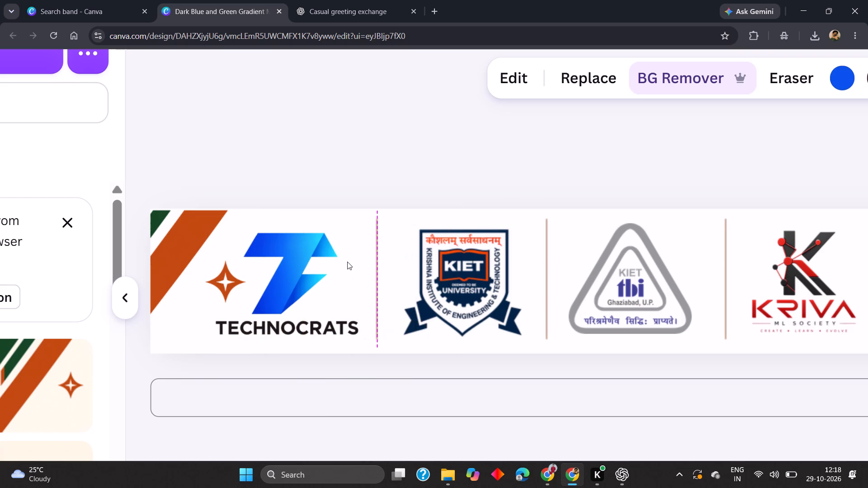
left_click(465, 131)
Nudge the HD Technocrats logo slightly right, away from the star at the start of the strip.
scroll(459, 167, "right", 1)
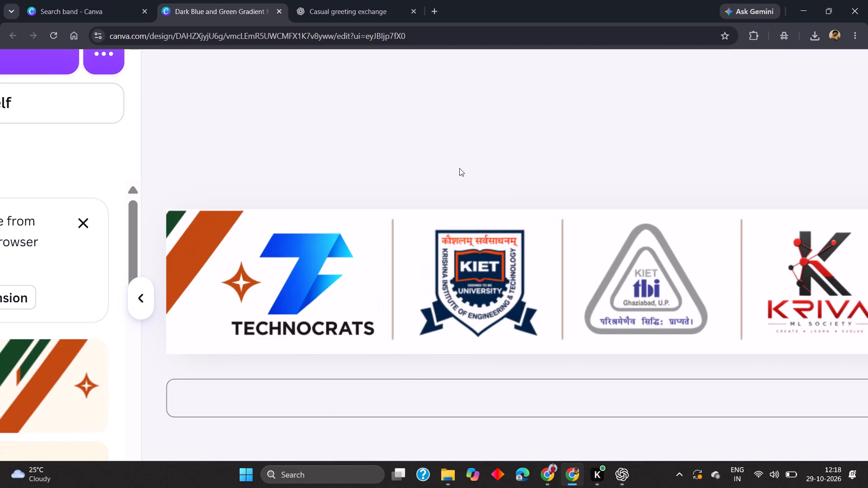
scroll(459, 168, "right", 1)
left_click(321, 257)
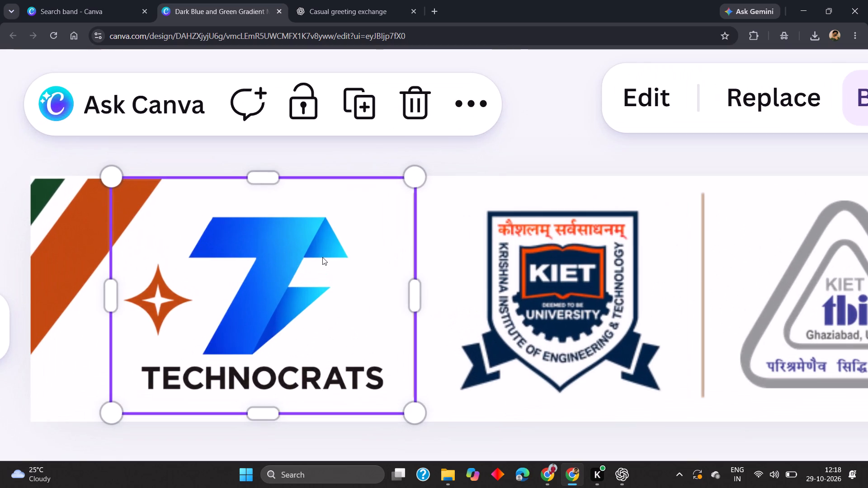
key("Right")
left_click(545, 140)
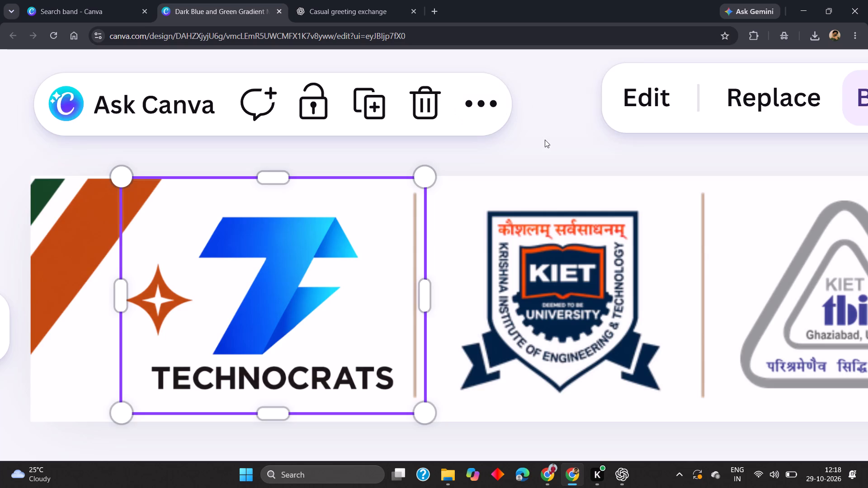
Narrow the HD Technocrats logo's frame from its left side to the edge of the lettering so it clears the star.
scroll(537, 143, "up", 1)
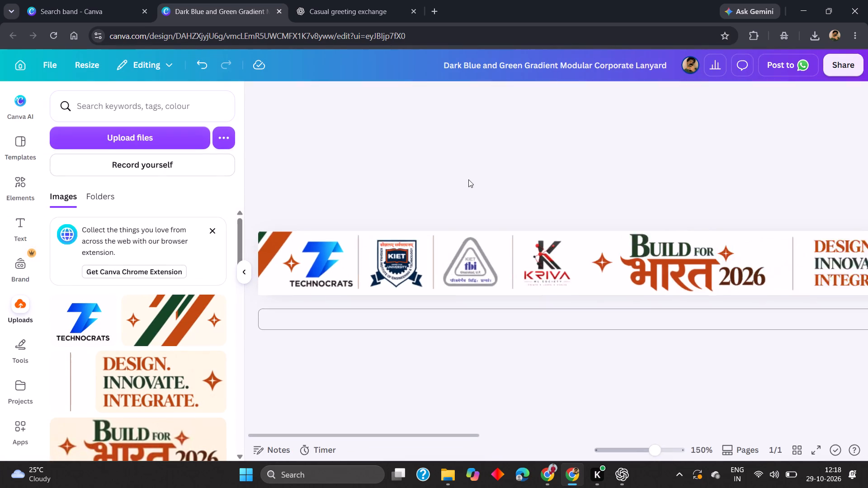
scroll(383, 247, "left", 9)
scroll(389, 246, "right", 5)
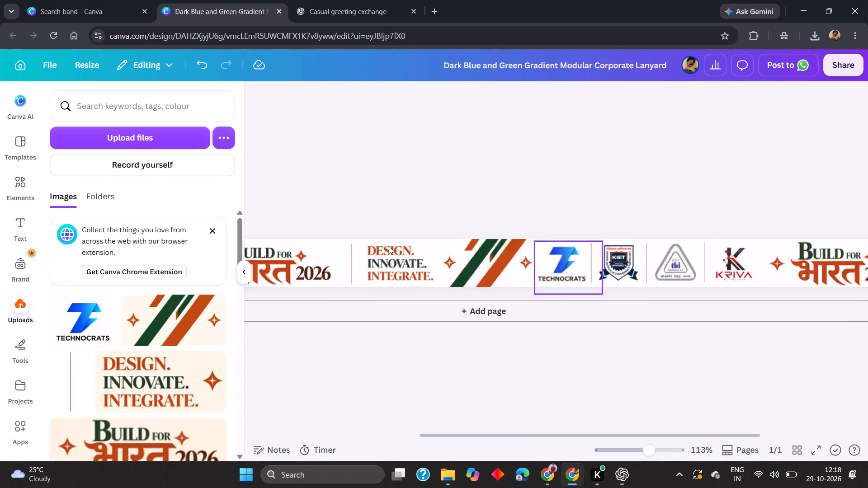
scroll(389, 246, "right", 1)
scroll(330, 253, "right", 3)
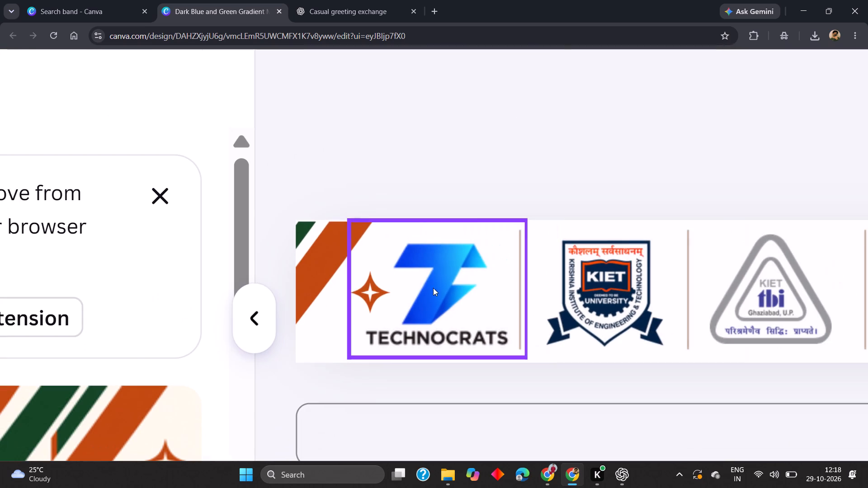
scroll(781, 213, "left", 1)
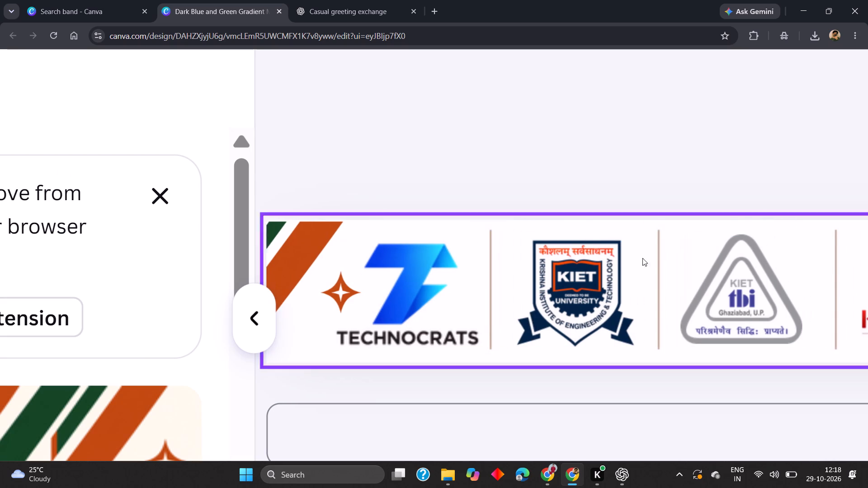
left_click(376, 293)
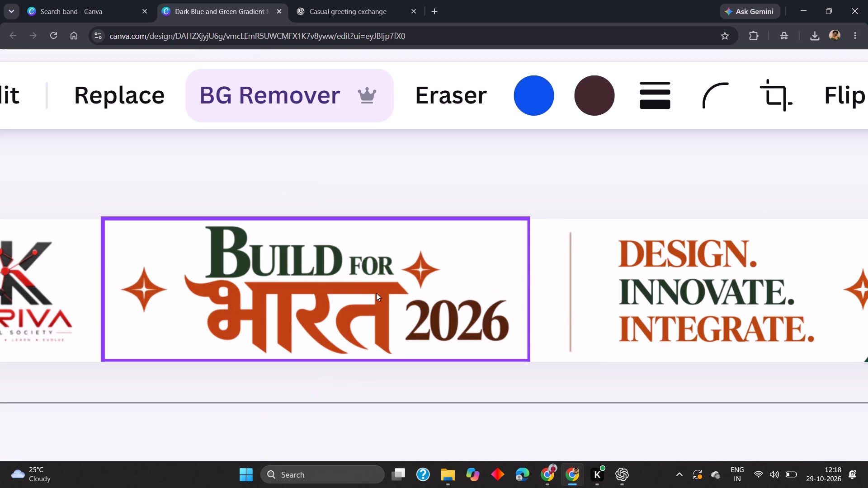
scroll(329, 314, "right", 8)
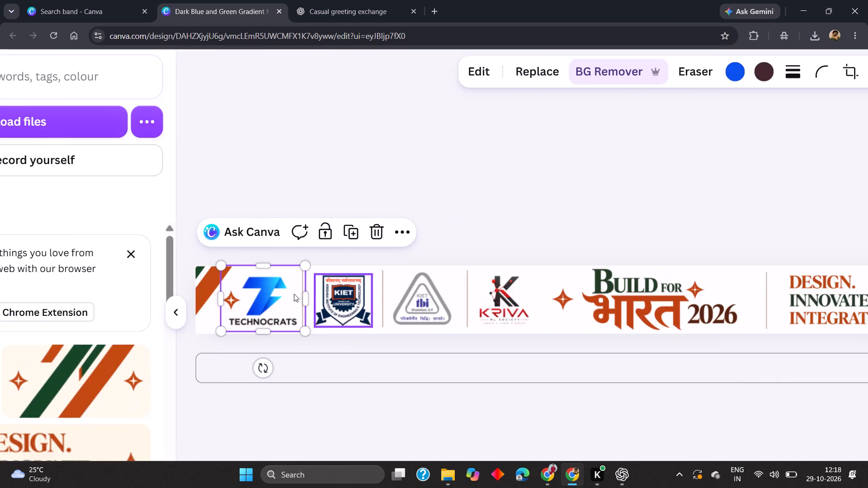
left_click_drag(392, 297, 399, 296)
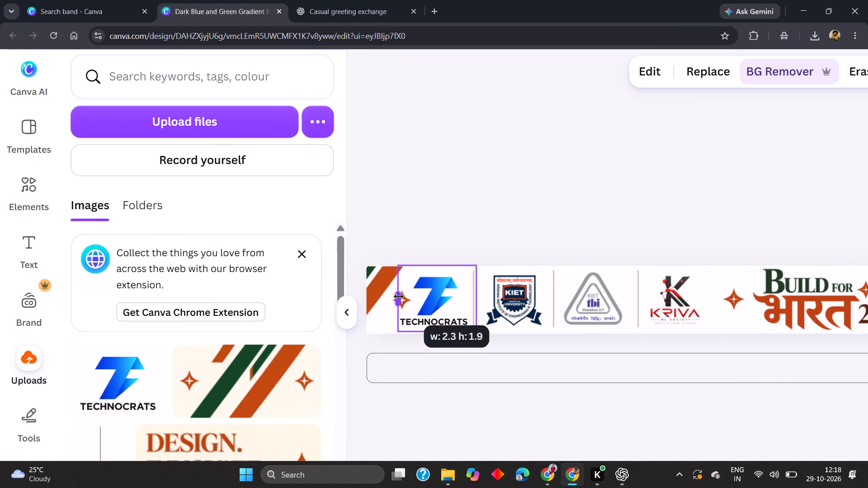
left_click_drag(399, 296, 401, 297)
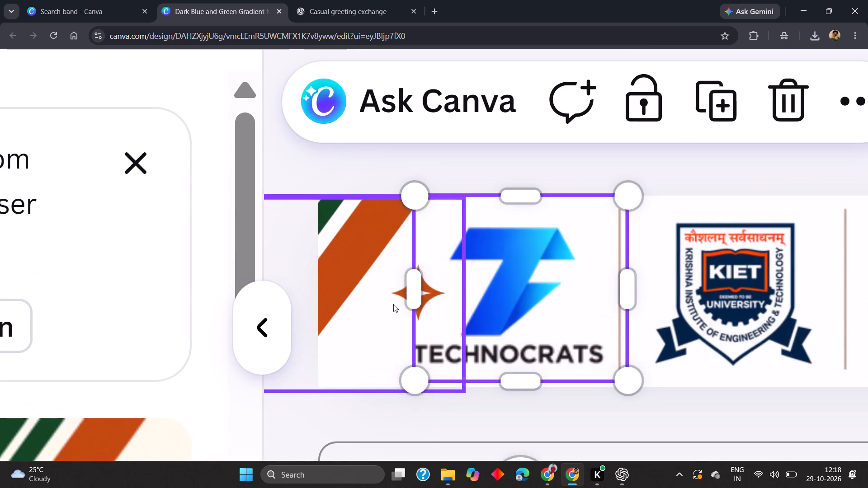
Move the stripes-and-star graphic at the strip's start slightly left to open a gap before the Technocrats logo.
left_click(387, 291)
left_click_drag(374, 293, 360, 293)
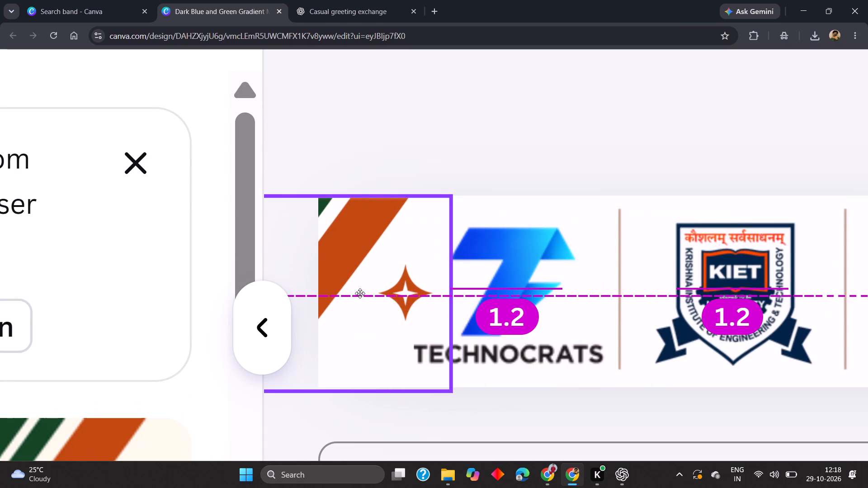
left_click_drag(360, 293, 359, 293)
left_click(555, 162)
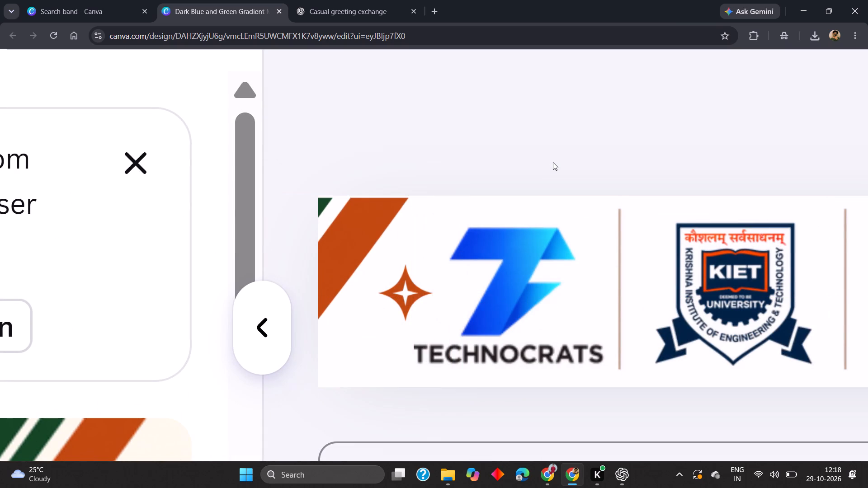
Examine the whole lanyard strip for the spacing of the logos, dividers and event graphics.
scroll(546, 169, "down", 1)
scroll(543, 171, "left", 8)
scroll(542, 174, "right", 4)
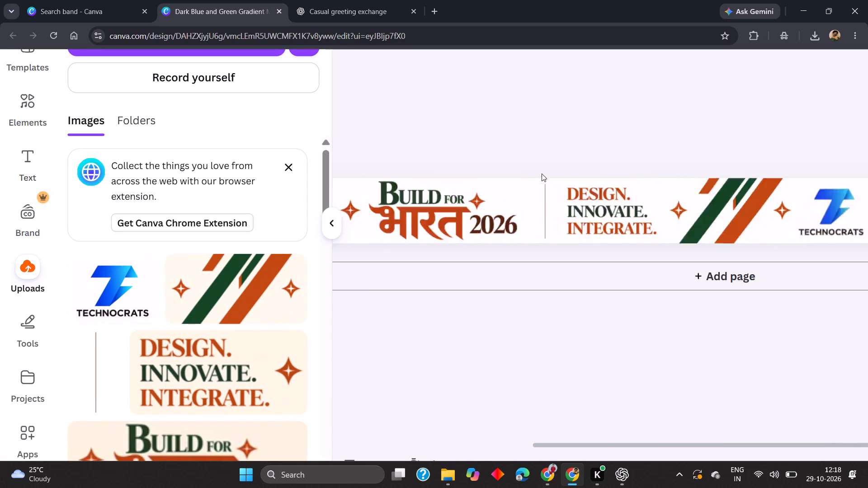
scroll(541, 174, "left", 17)
scroll(540, 175, "right", 10)
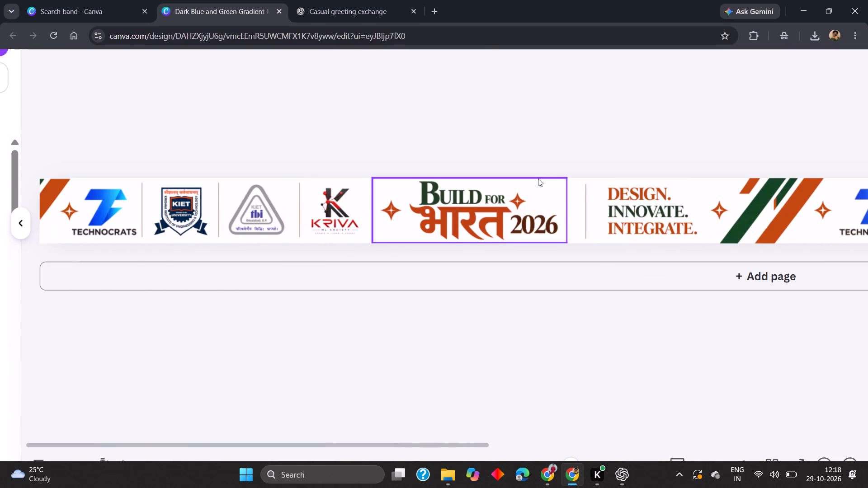
scroll(538, 178, "right", 2)
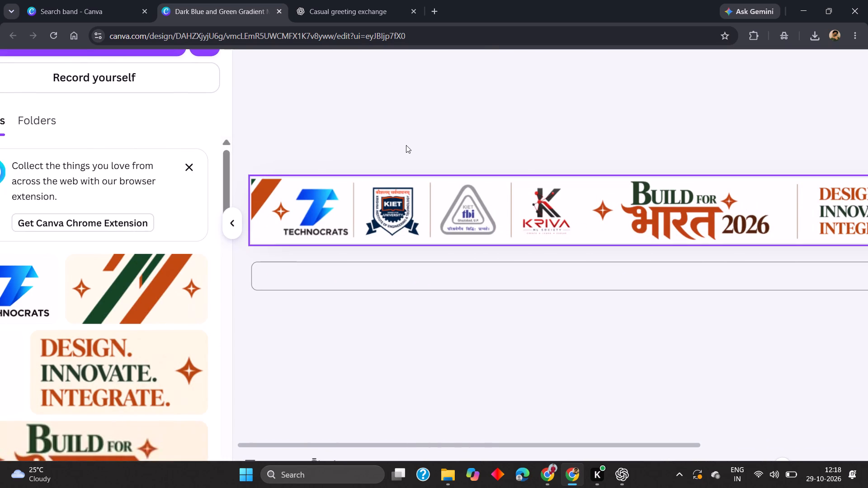
scroll(406, 145, "left", 18)
scroll(406, 145, "right", 11)
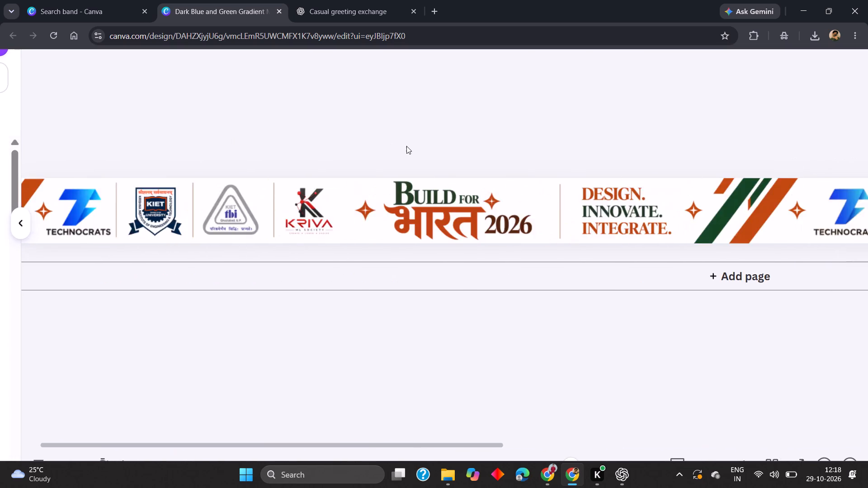
Nudge the first Kriva, KIET TBI, KIET University and Technocrats logos one small increment right each.
scroll(406, 146, "right", 5)
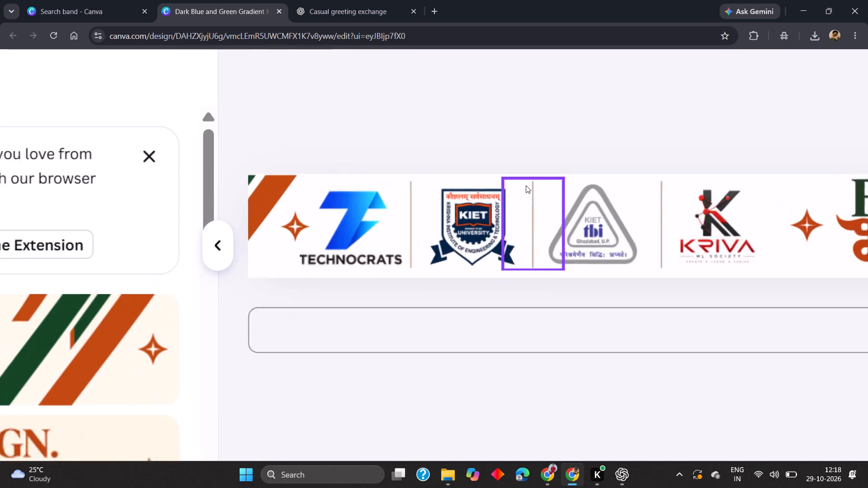
scroll(542, 191, "left", 3)
left_click(573, 207)
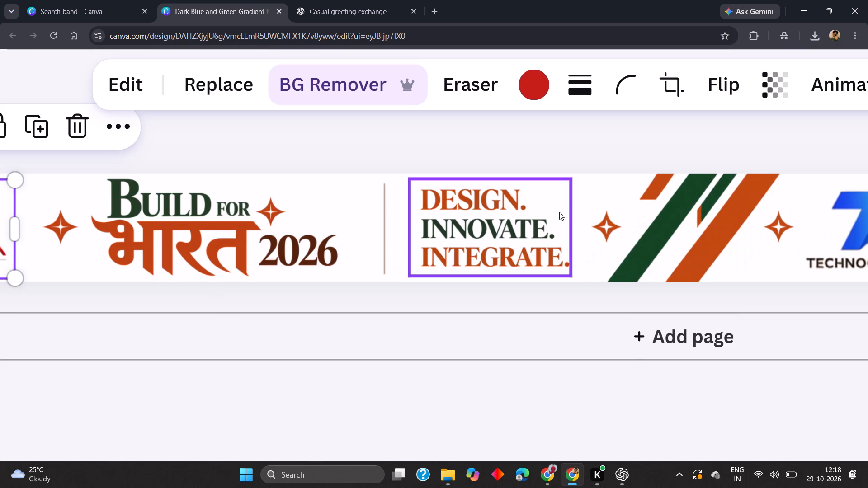
scroll(386, 236, "right", 4)
key("Right")
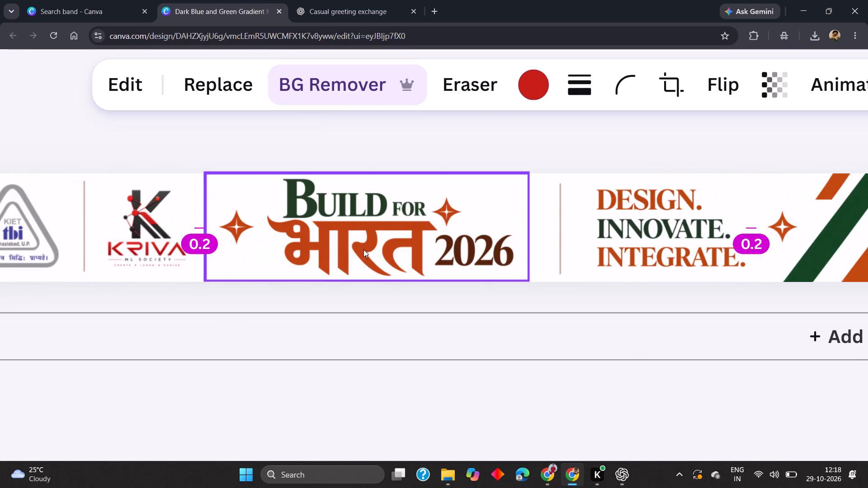
scroll(272, 245, "right", 6)
left_click(382, 258)
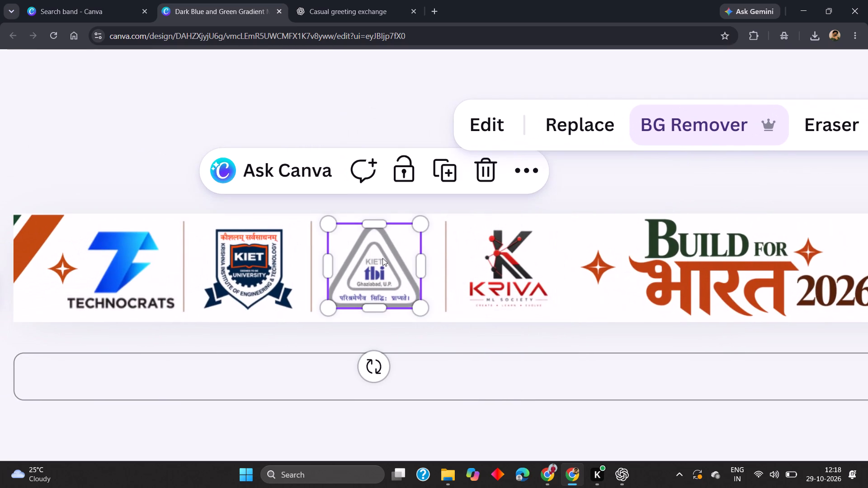
key("Right")
left_click(246, 249)
key("Right")
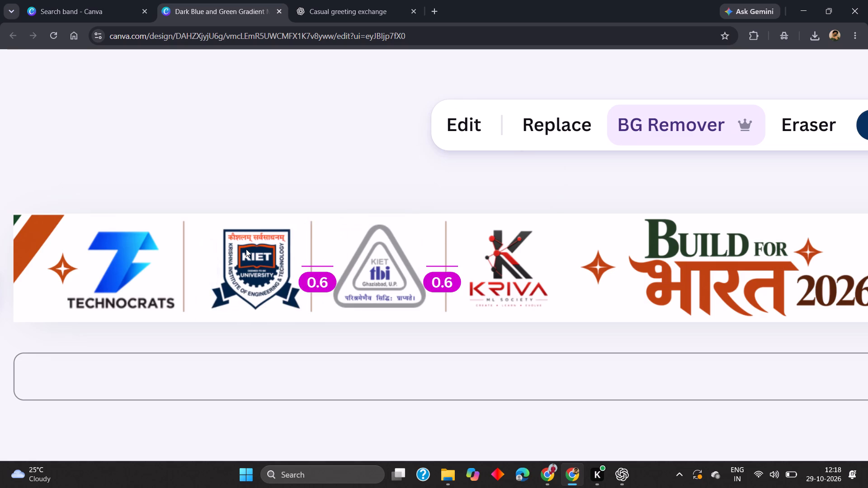
left_click(151, 251)
key("Right")
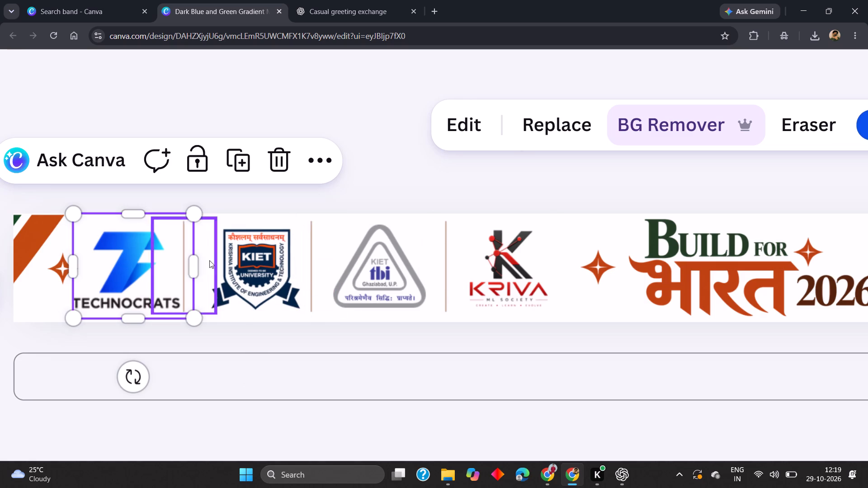
Shift the dividers after the first Technocrats, KIET University and KIET TBI logos slightly right to even out the spacing.
left_click(206, 259)
key("Right")
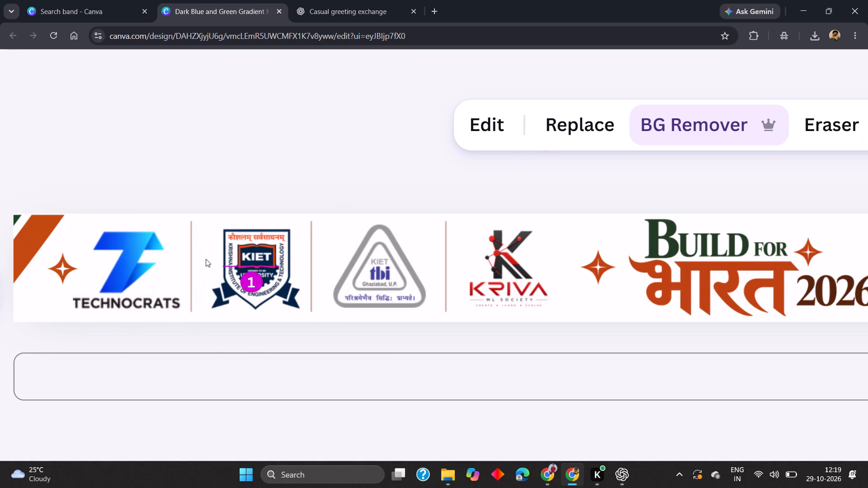
left_click(318, 266)
key("Right")
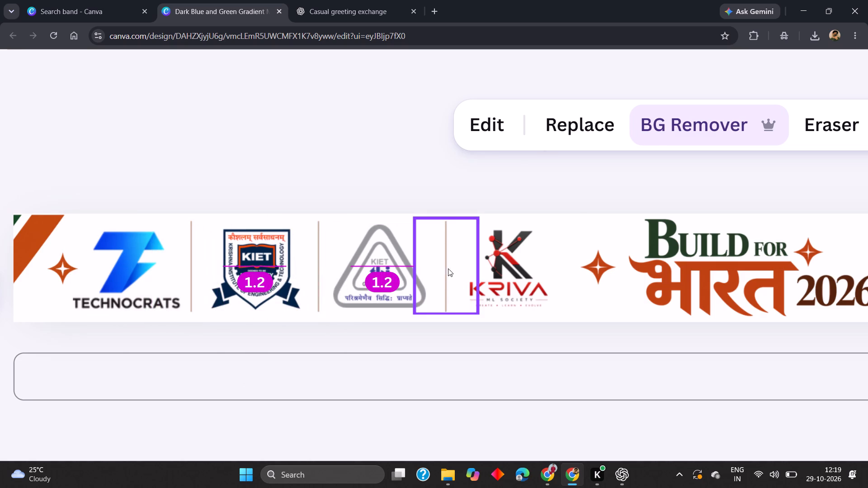
left_click(457, 267)
key("Right")
key("Left")
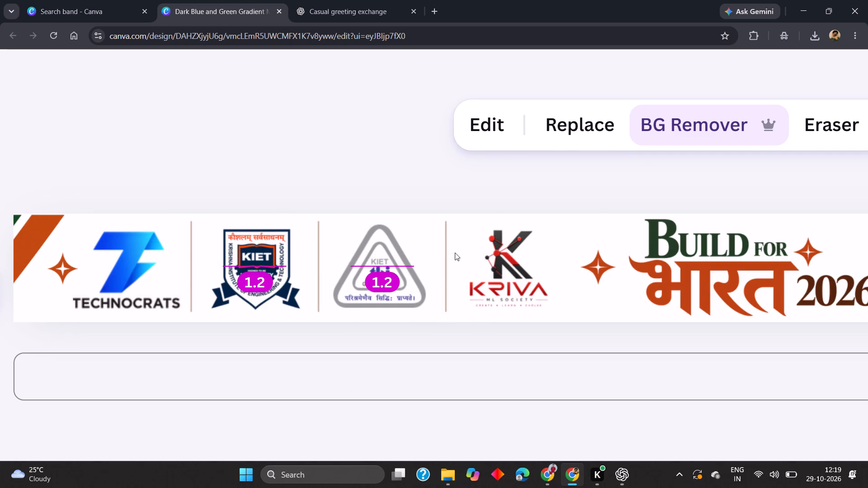
left_click_drag(440, 288, 445, 287)
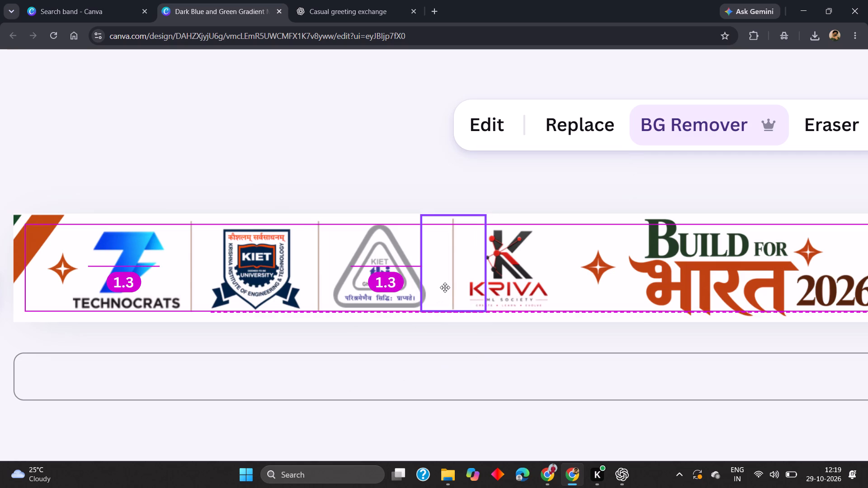
left_click_drag(445, 287, 445, 289)
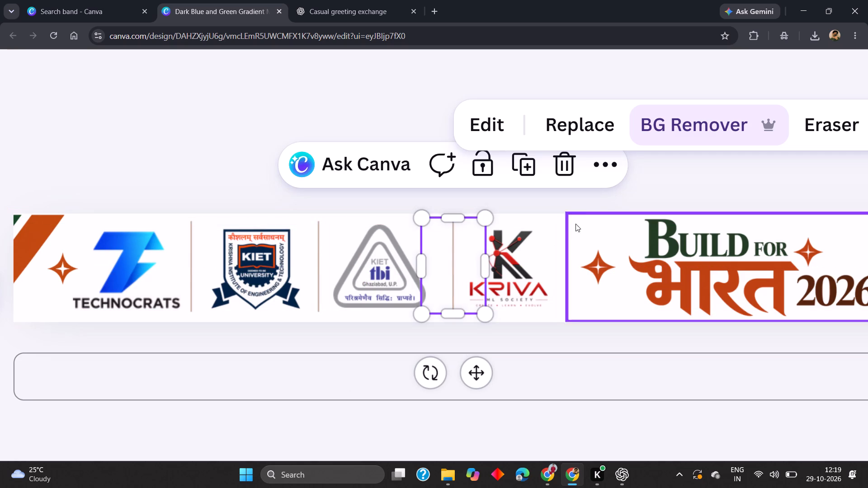
left_click(592, 196)
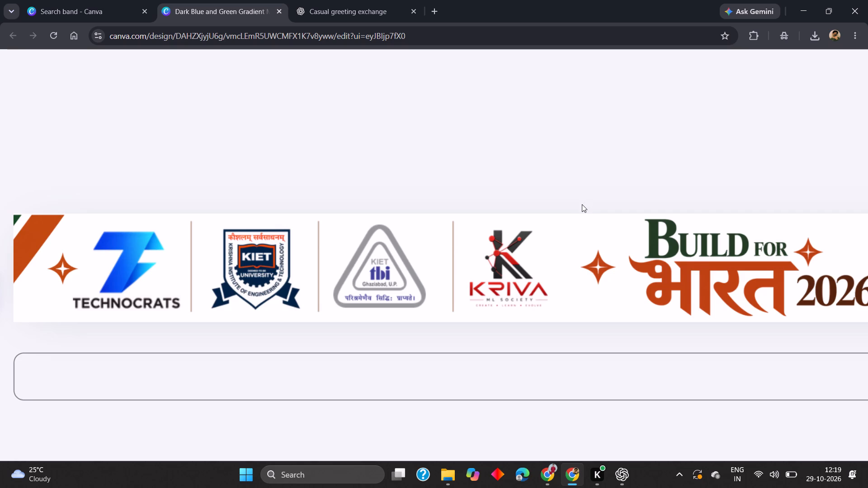
Centre the first KIET TBI logo between its two neighbouring dividers, with a final one-increment nudge to the right.
left_click(388, 284)
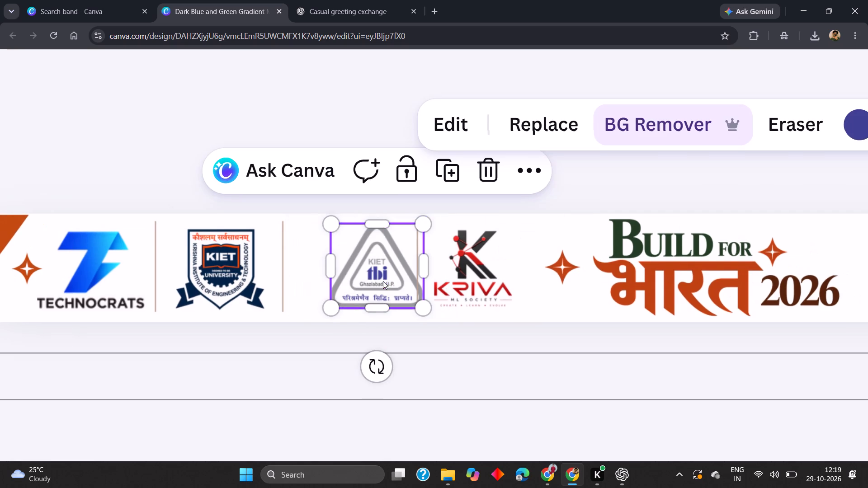
left_click_drag(364, 273, 341, 272)
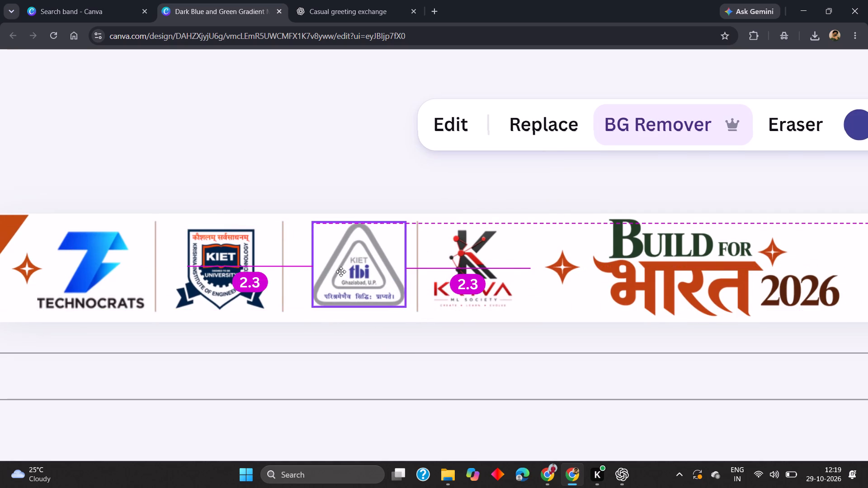
left_click_drag(341, 272, 341, 273)
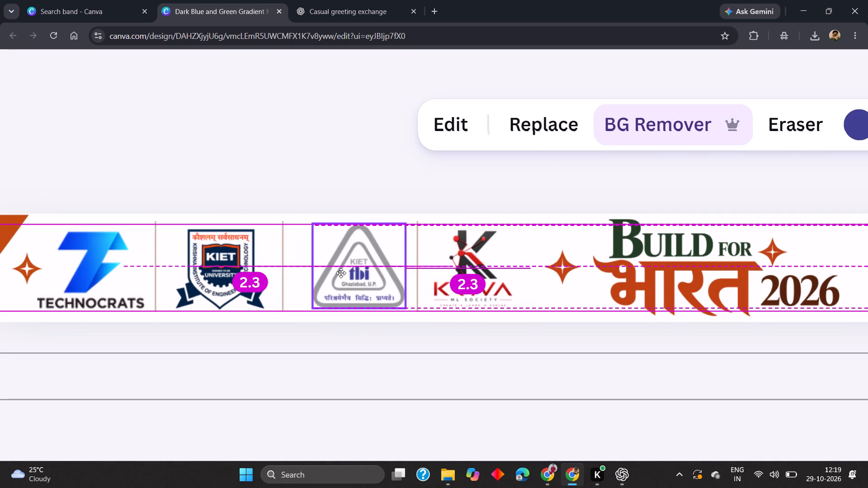
left_click_drag(341, 273, 339, 273)
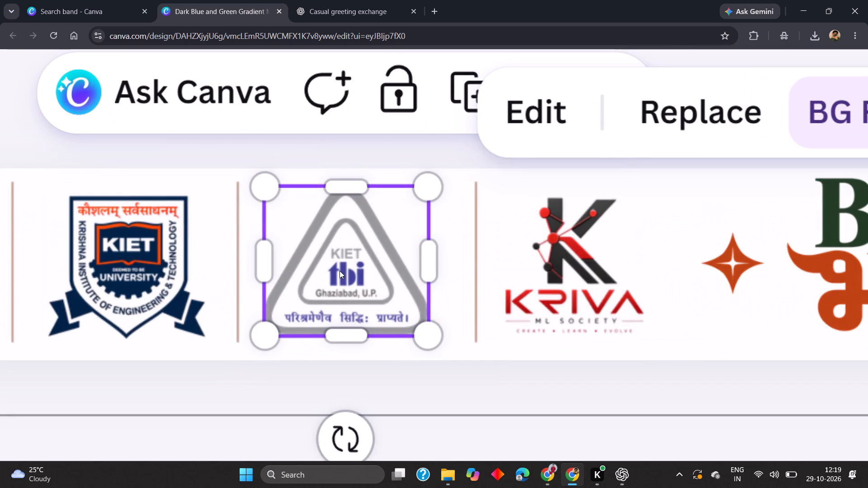
left_click_drag(340, 271, 350, 271)
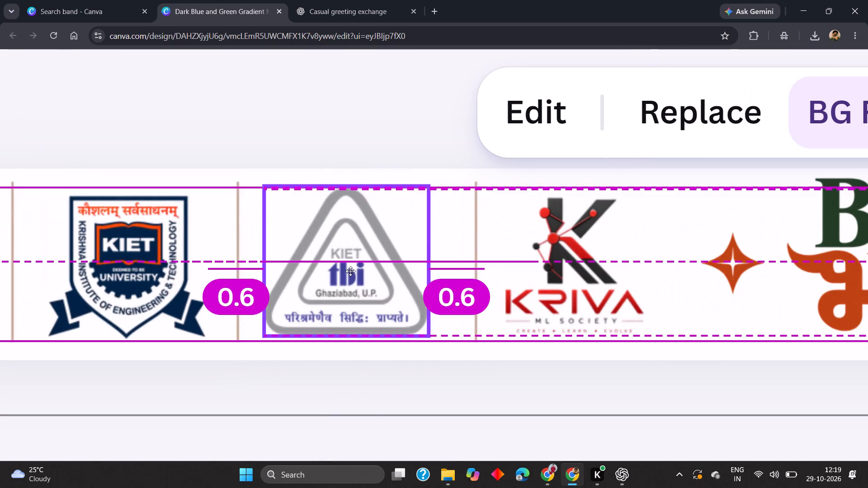
left_click_drag(350, 271, 350, 272)
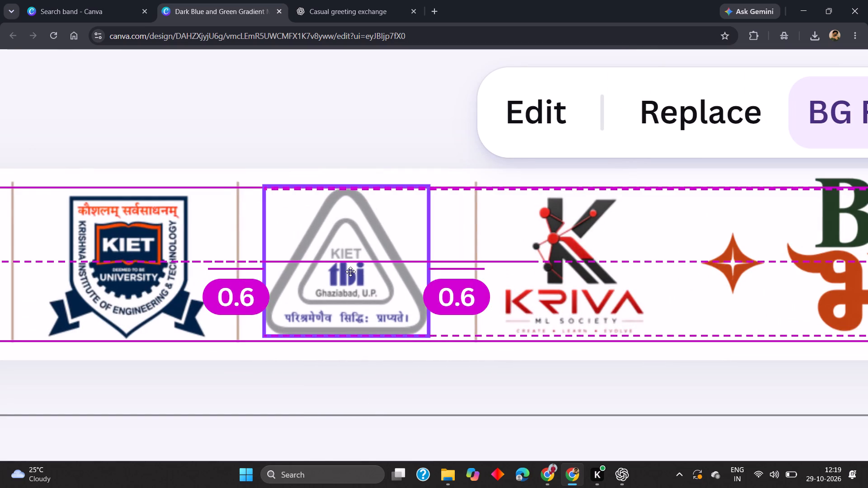
left_click_drag(350, 272, 350, 272)
left_click(336, 148)
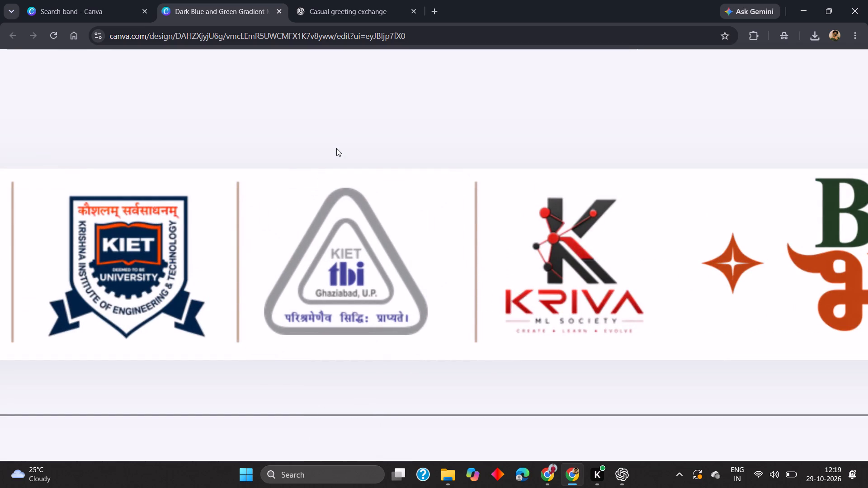
scroll(476, 225, "right", 1)
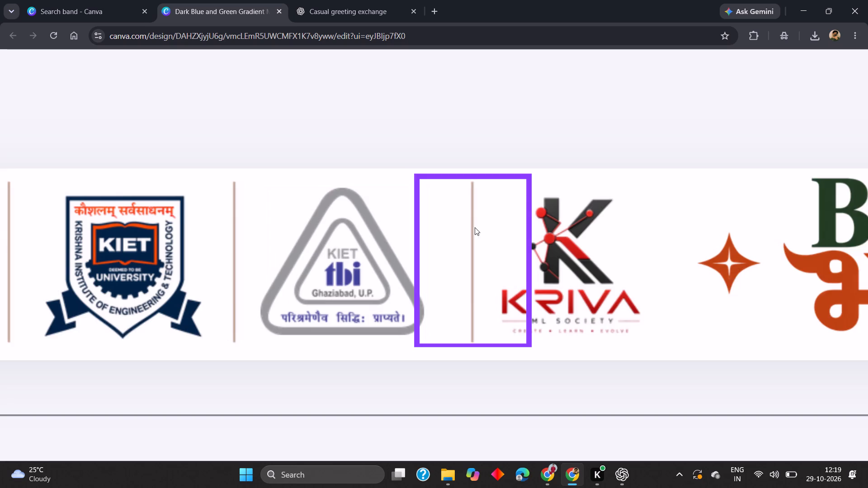
scroll(475, 227, "right", 1)
left_click(376, 266)
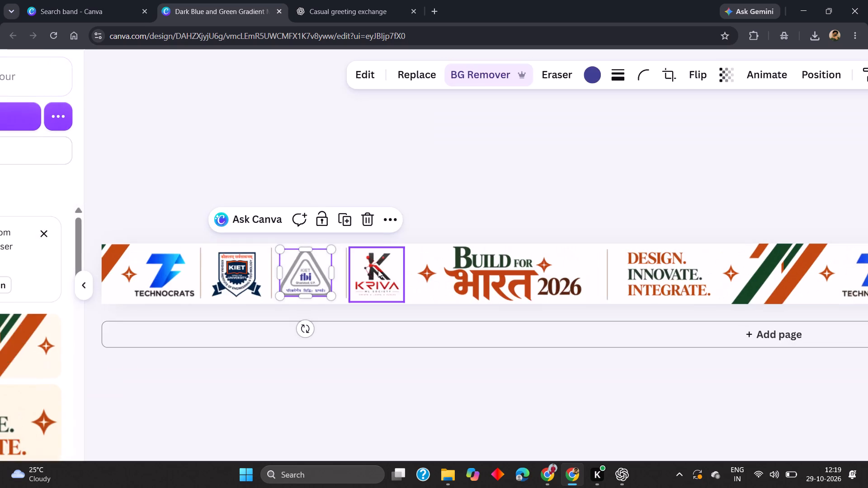
left_click(568, 177)
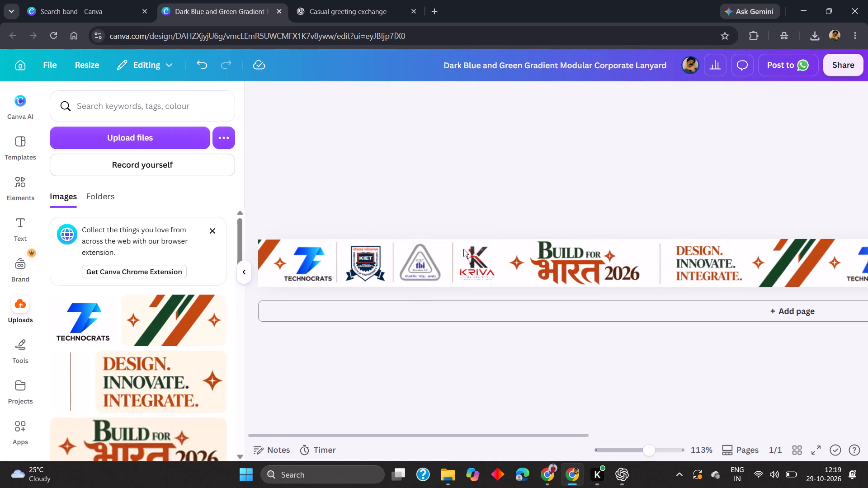
left_click(421, 271)
key("Right")
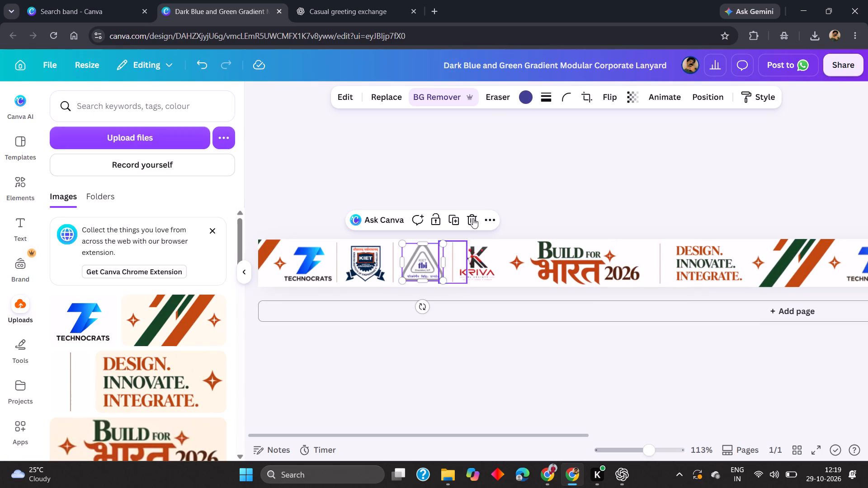
left_click(508, 182)
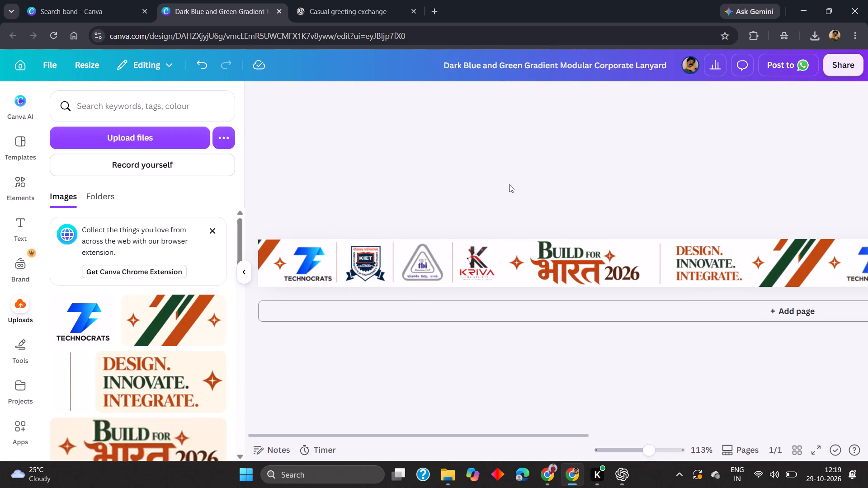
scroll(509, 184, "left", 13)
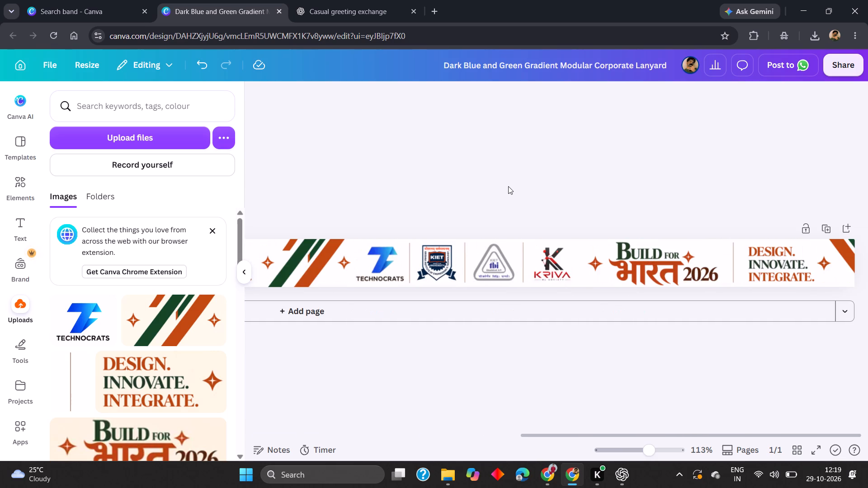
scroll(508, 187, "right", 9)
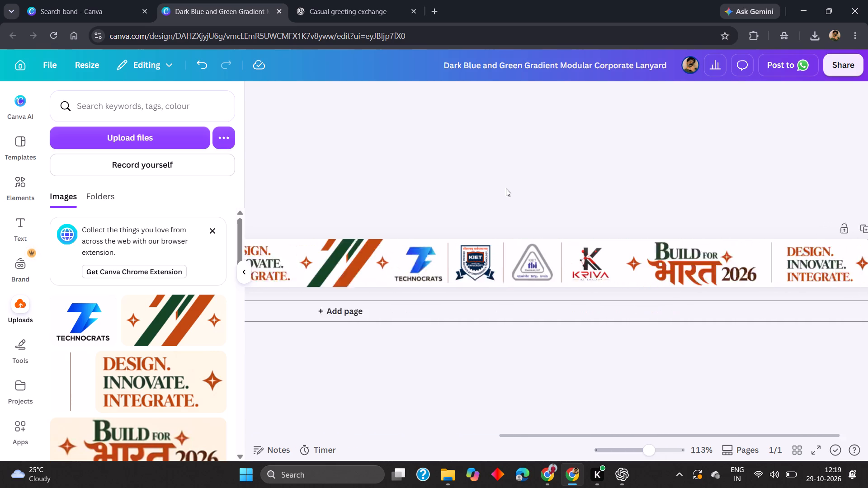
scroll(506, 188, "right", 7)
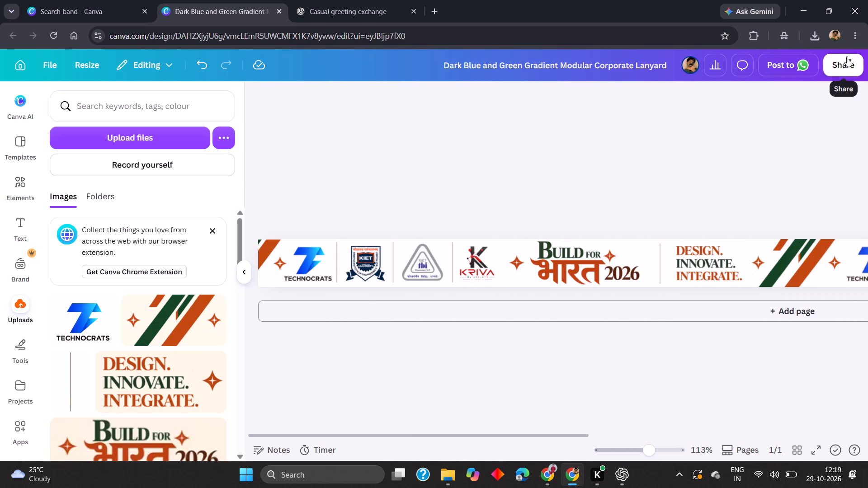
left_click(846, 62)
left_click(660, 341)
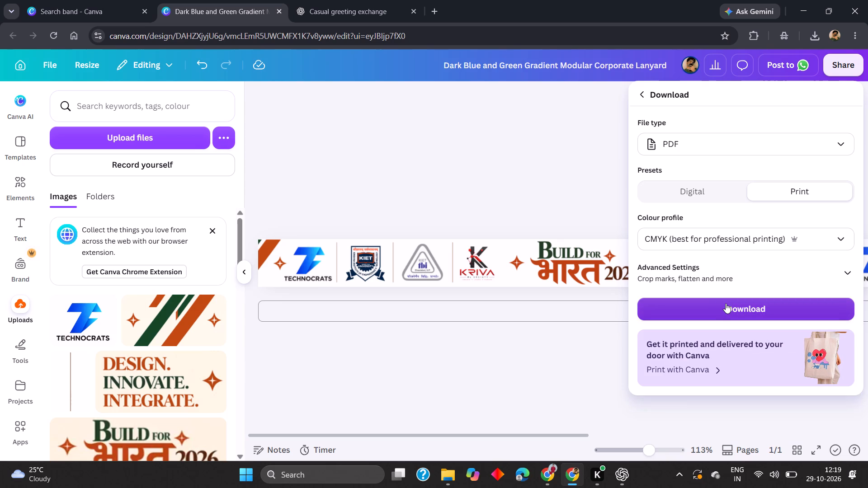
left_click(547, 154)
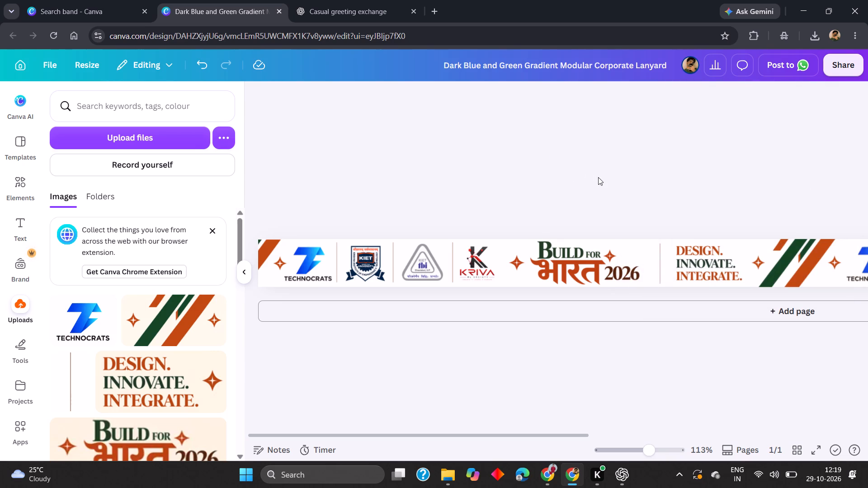
Open the download settings for exporting the lanyard strip as a print PDF.
scroll(598, 177, "left", 16)
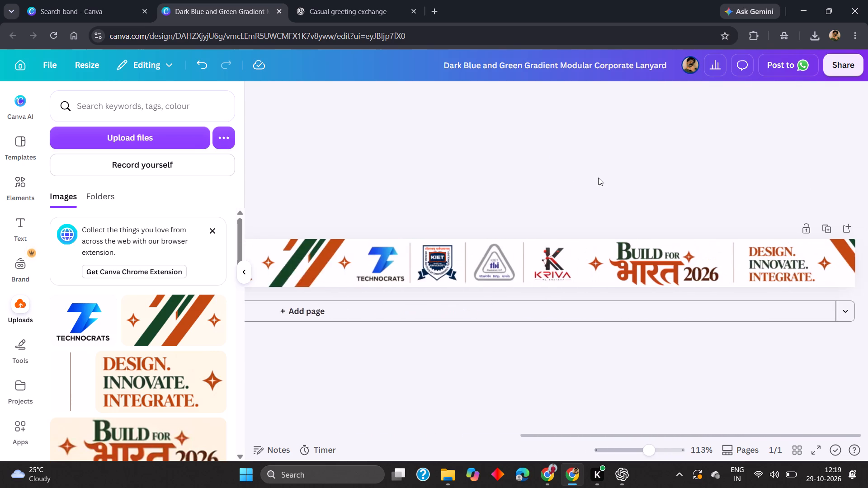
scroll(598, 178, "right", 11)
left_click(858, 64)
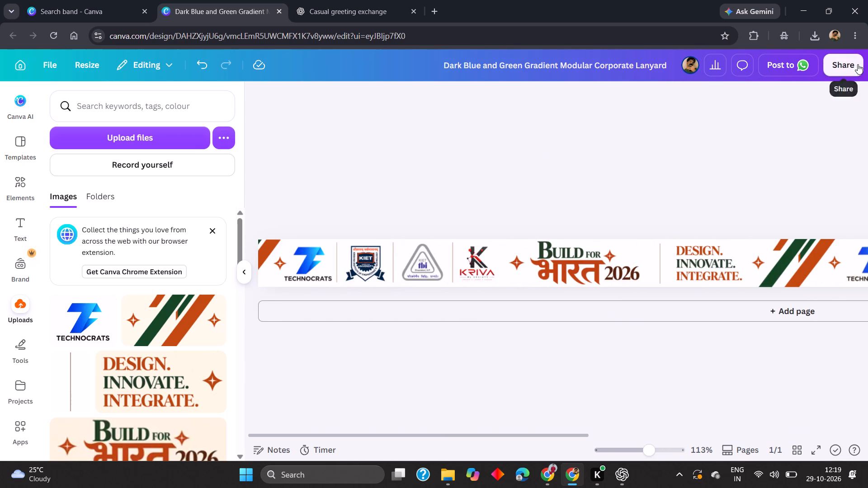
left_click(658, 314)
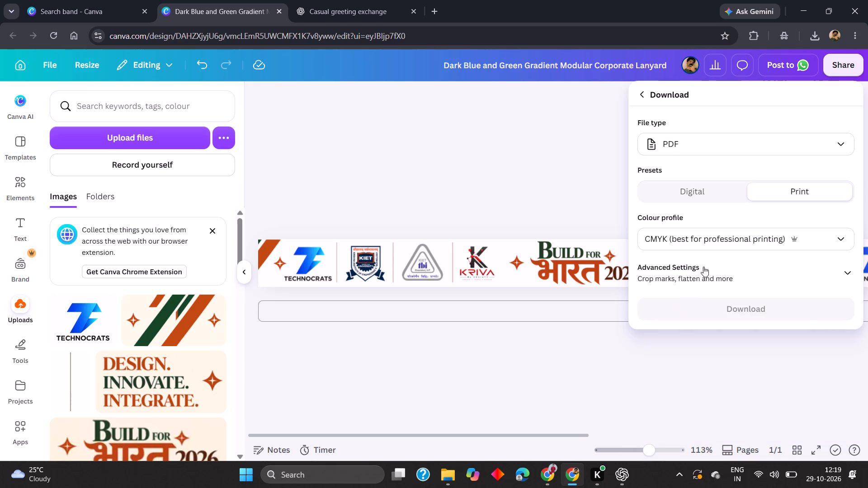
Download the lanyard strip design as a print PDF and dismiss the finished download notices.
left_click(714, 304)
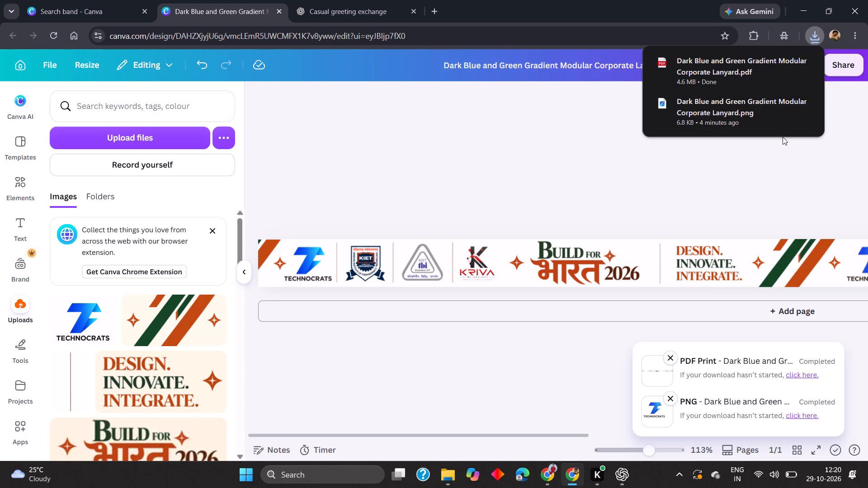
left_click(612, 193)
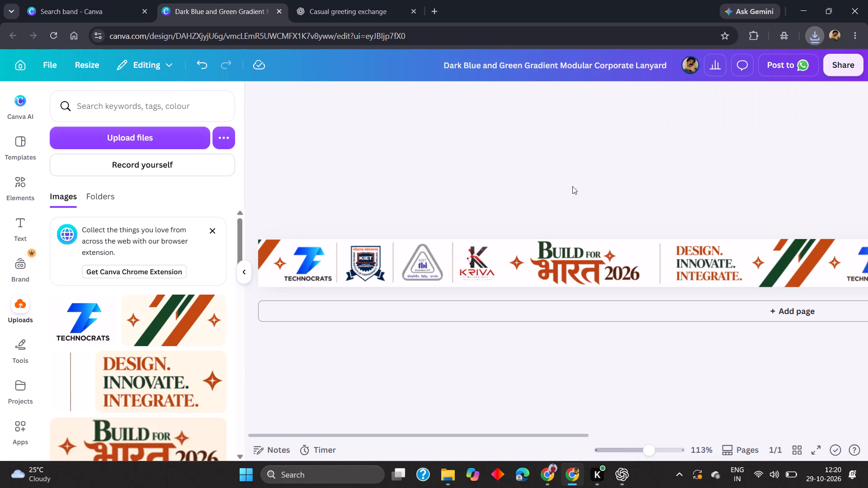
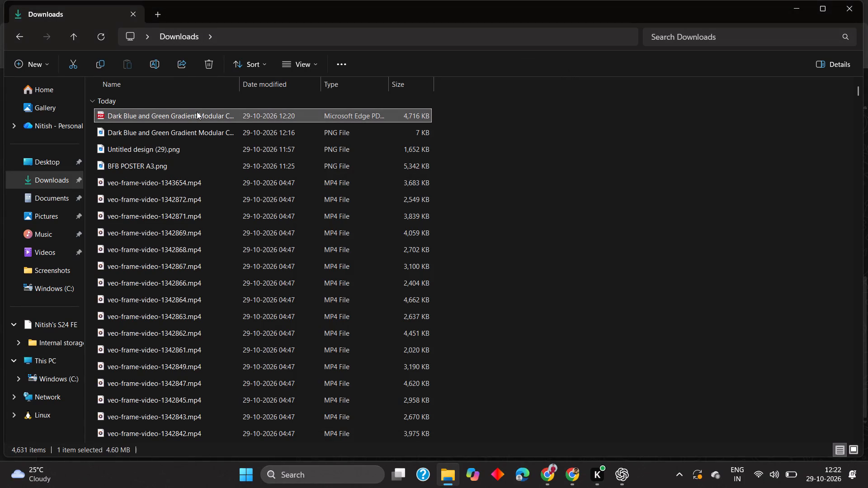
Open the Dark Blue and Green Gradient Modular Corporate Lanyard PDF in Adobe Reader, using that app just once.
scroll(400, 217, "down", 2)
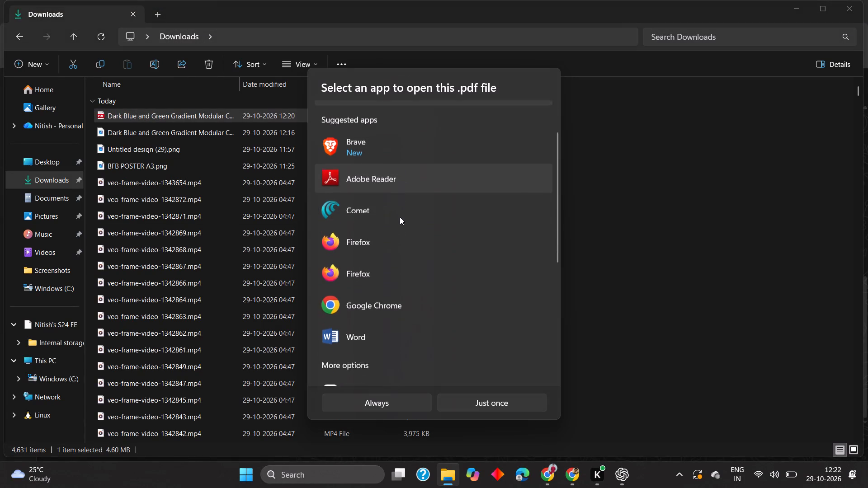
scroll(386, 191, "down", 2)
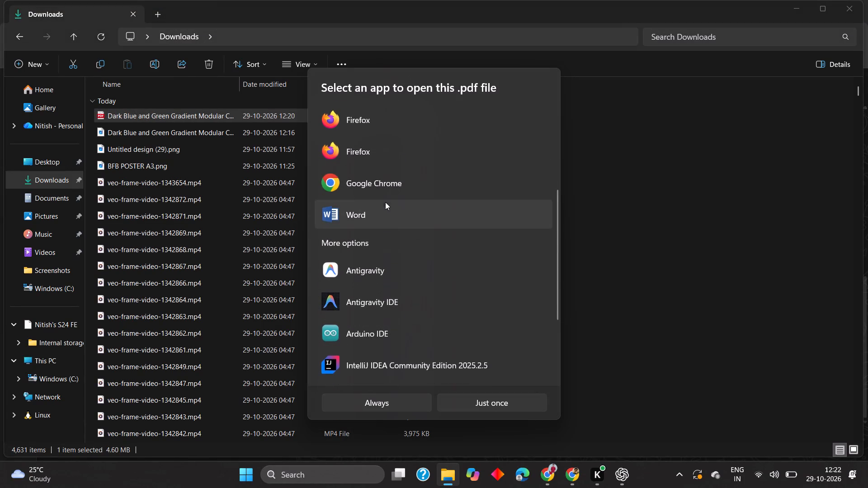
scroll(386, 238, "down", 5)
scroll(386, 272, "up", 11)
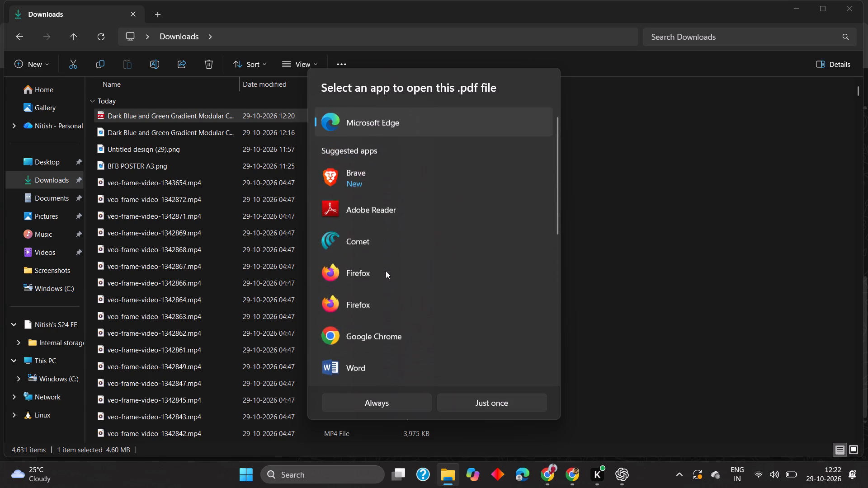
left_click(394, 223)
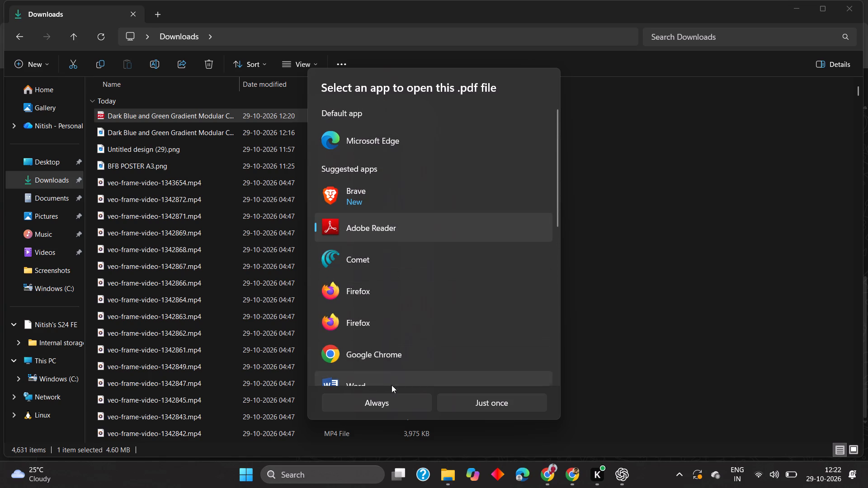
left_click(450, 400)
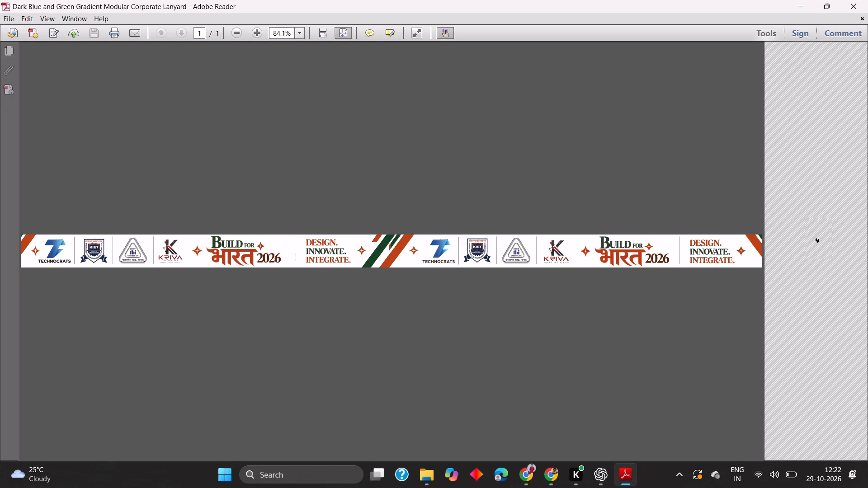
Examine the lanyard artwork in the PDF at closer range, and close the document window.
scroll(304, 236, "up", 2, "ctrl")
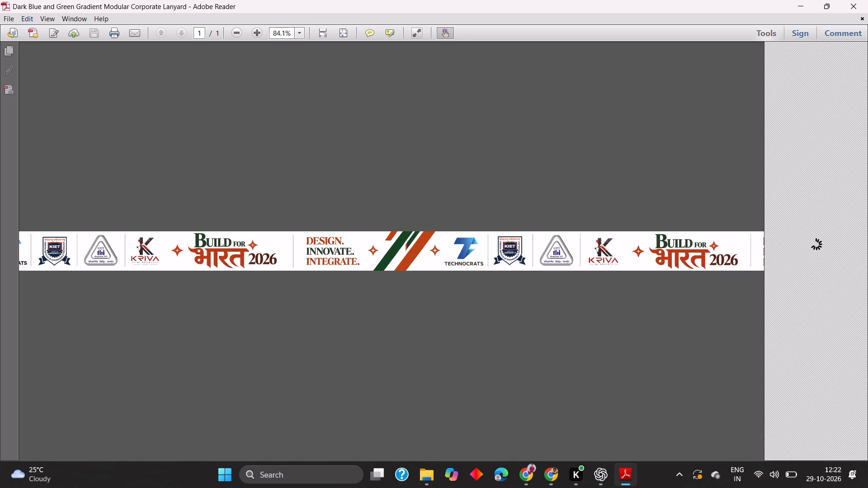
scroll(304, 236, "up", 1, "ctrl")
left_click(867, 0)
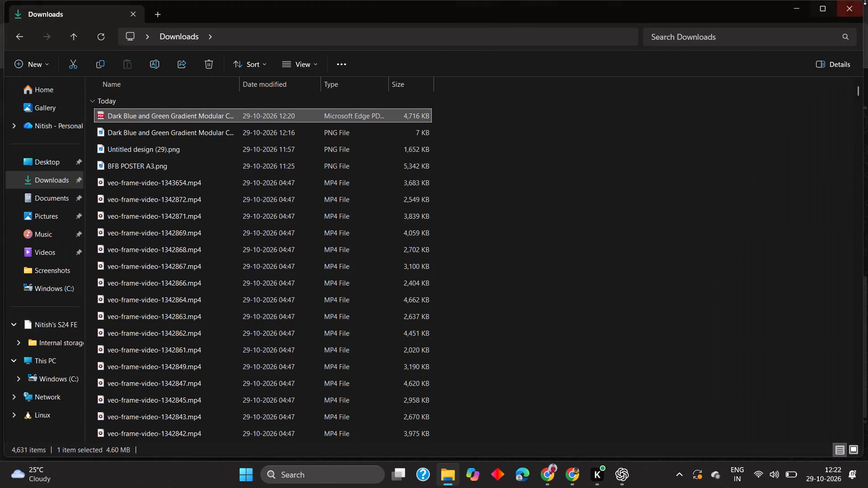